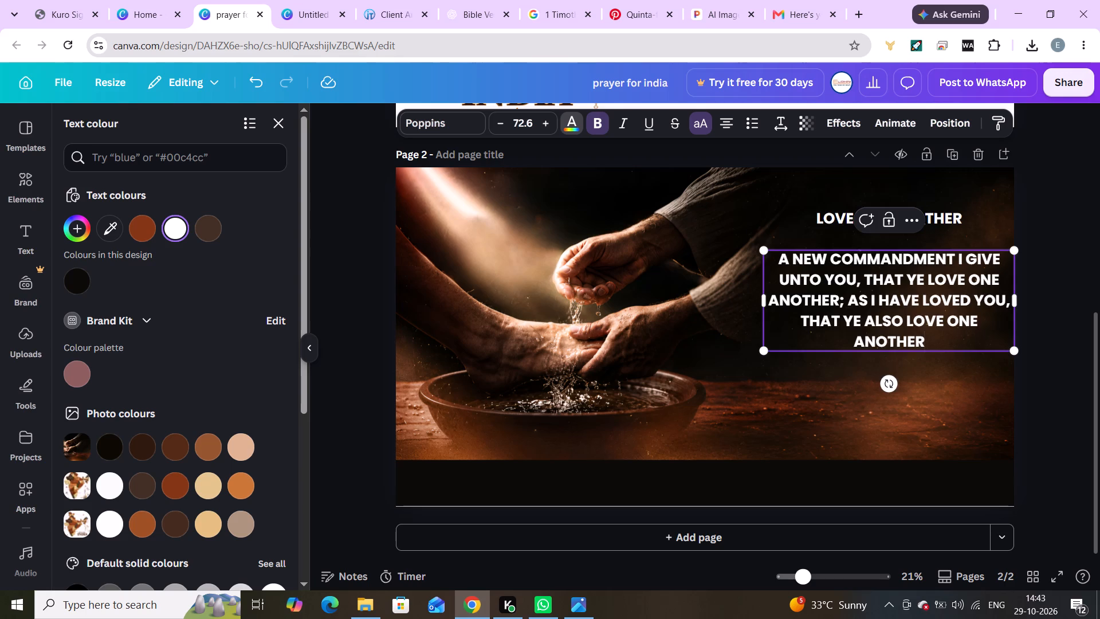
{"action": "left_click", "coordinate": [1031, 363]}
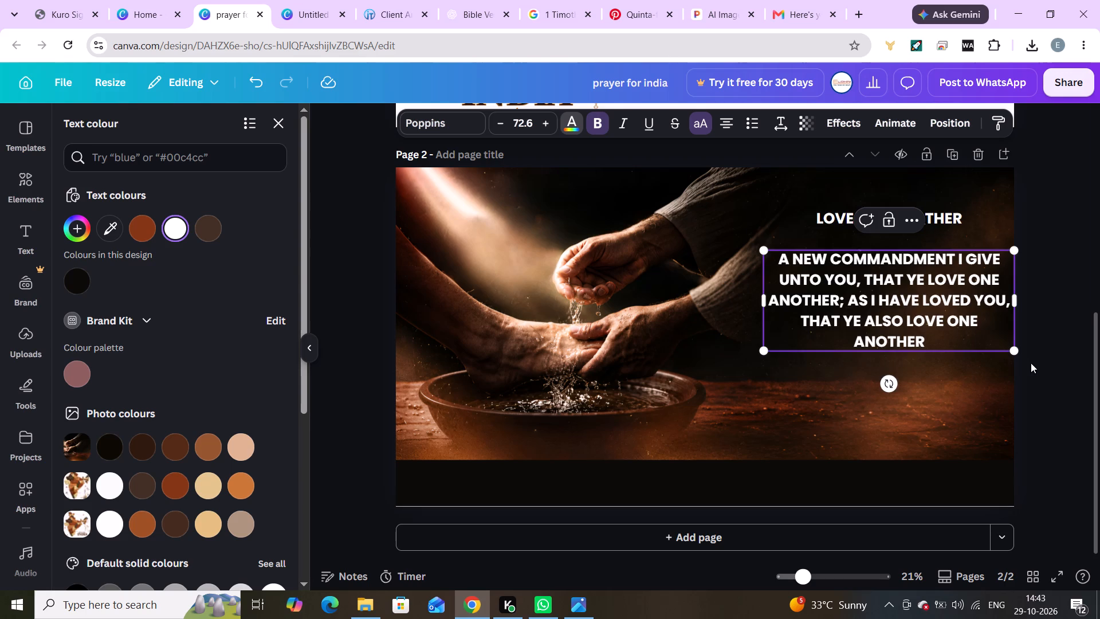
{"action": "left_click", "coordinate": [1054, 373]}
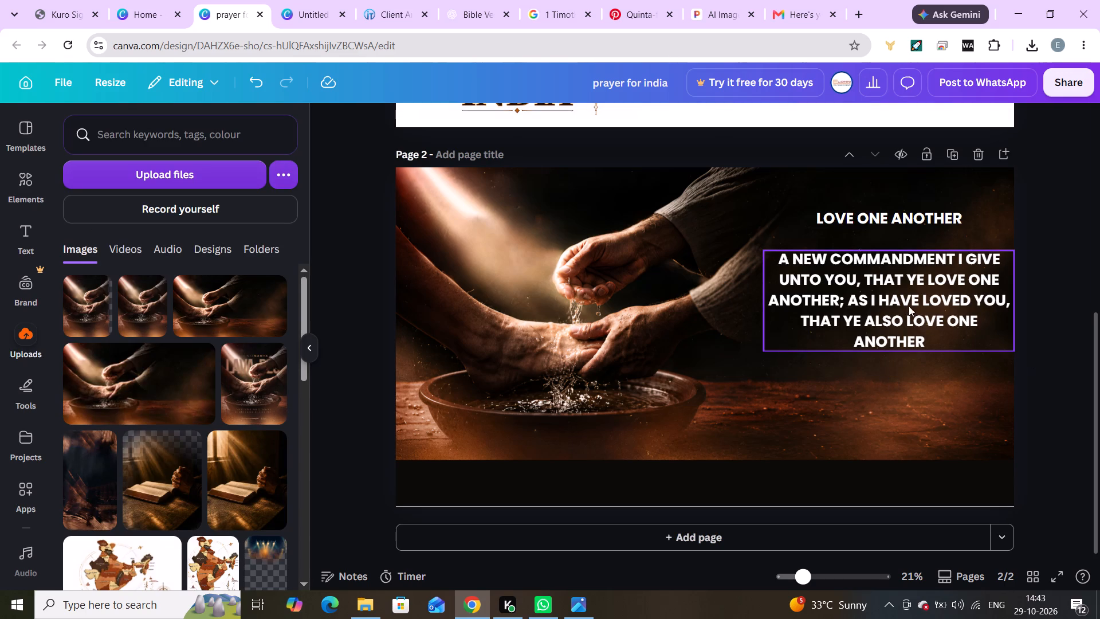
Move the verse text lower on the photo and place the LOVE ONE ANOTHER heading just above it.
{"action": "left_click_drag", "start_coordinate": [906, 304], "coordinate": [883, 358]}
{"action": "left_click_drag", "start_coordinate": [938, 214], "coordinate": [889, 281]}
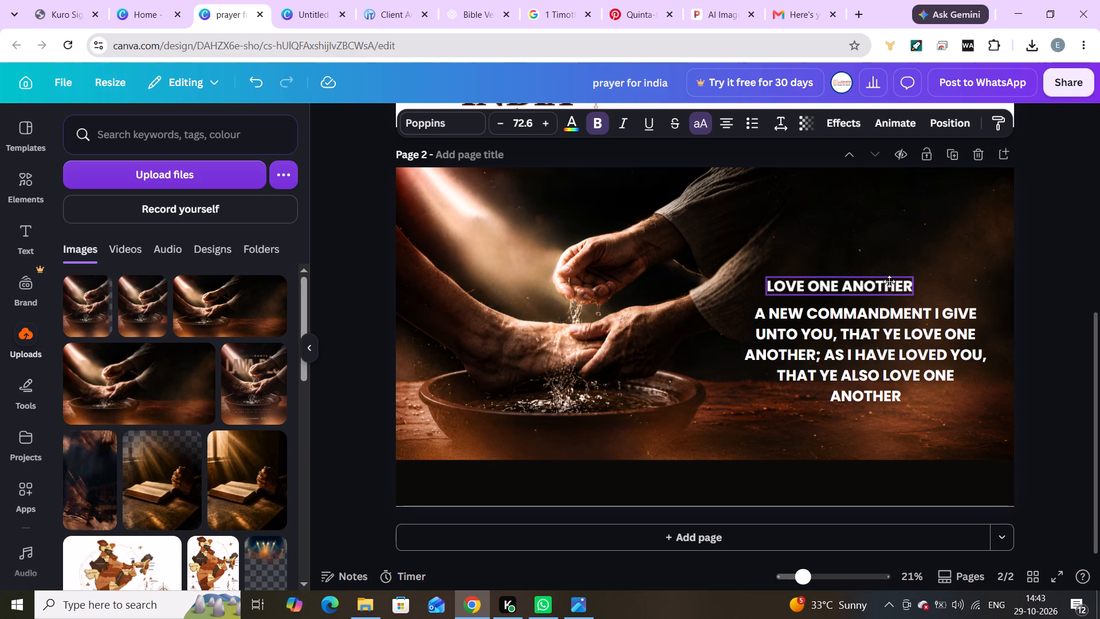
{"action": "left_click_drag", "start_coordinate": [889, 281], "coordinate": [912, 280]}
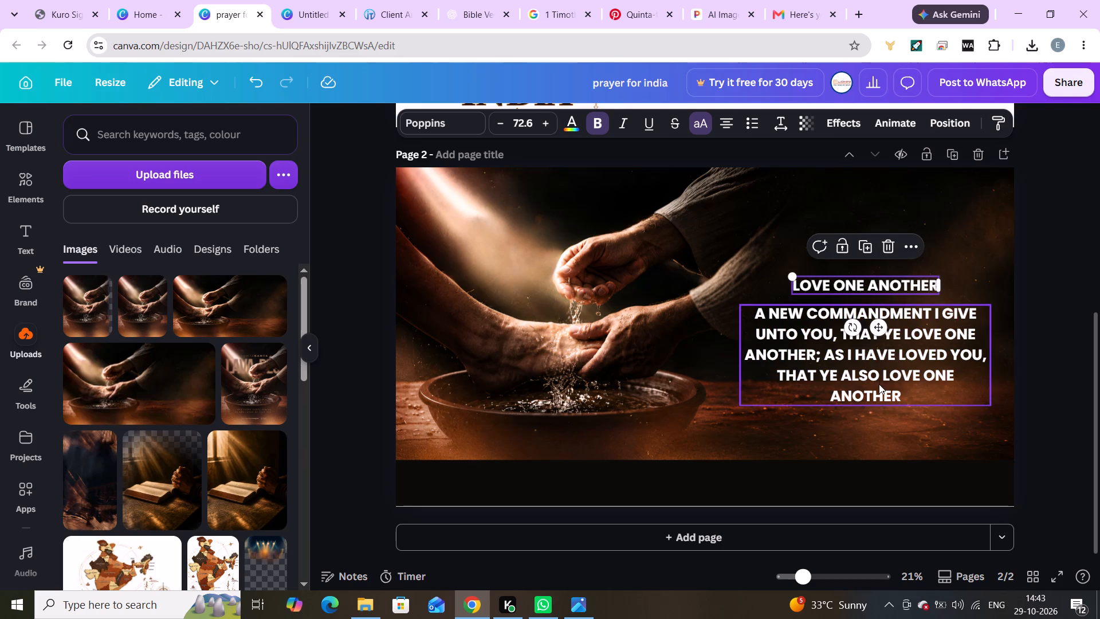
Change the verse text's font to Montserrat and remove its bold formatting.
{"action": "left_click", "coordinate": [879, 384]}
{"action": "left_click", "coordinate": [432, 122]}
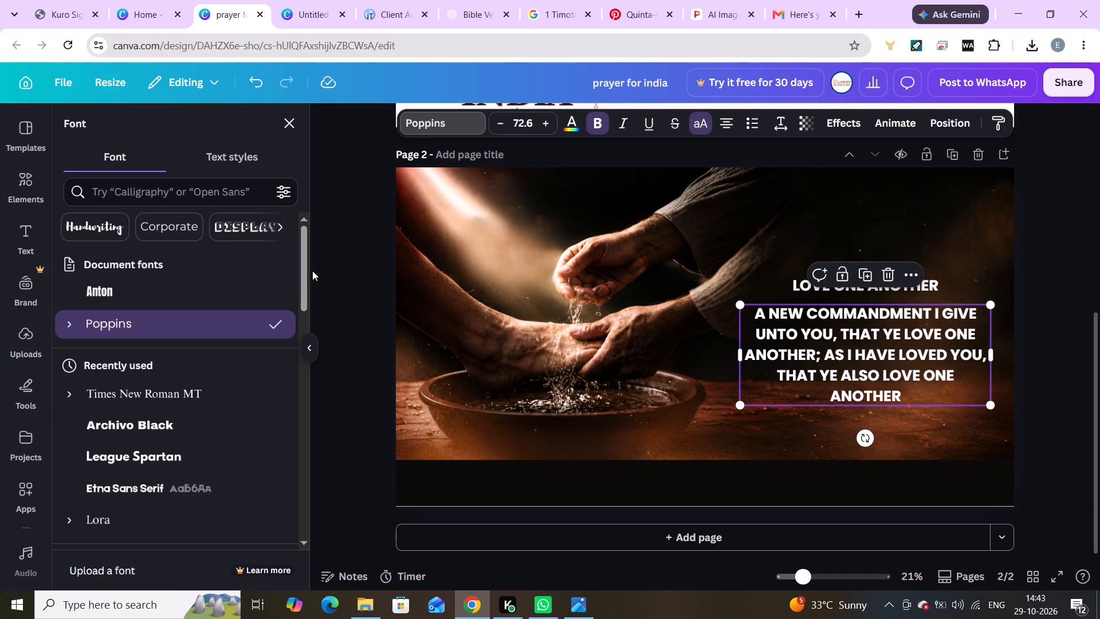
{"action": "left_click_drag", "start_coordinate": [305, 270], "coordinate": [303, 338]}
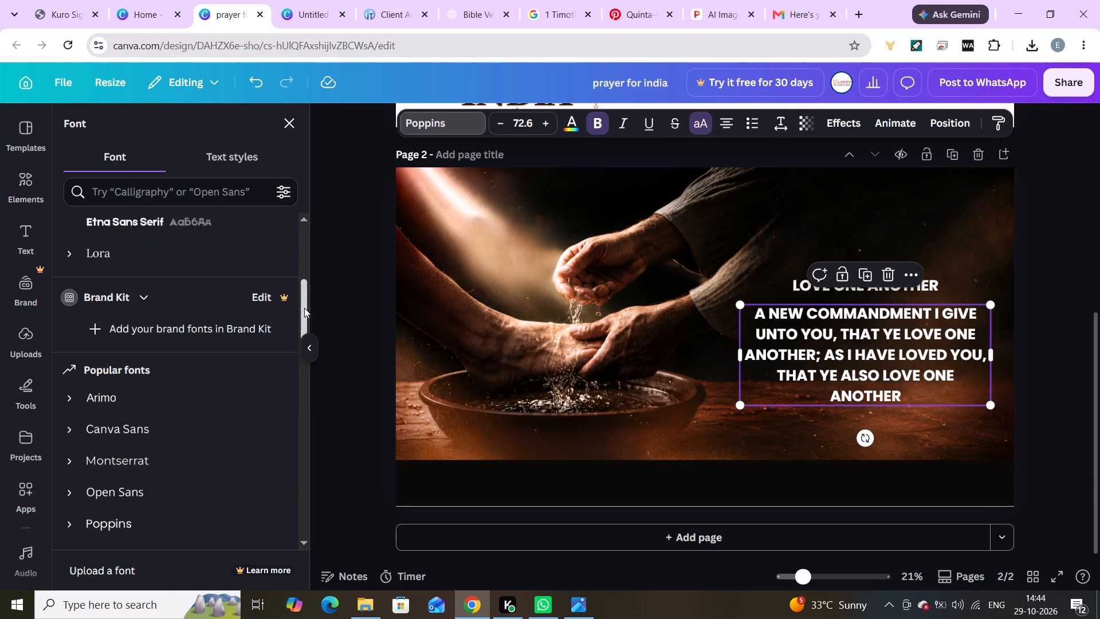
{"action": "left_click_drag", "start_coordinate": [304, 308], "coordinate": [293, 395]}
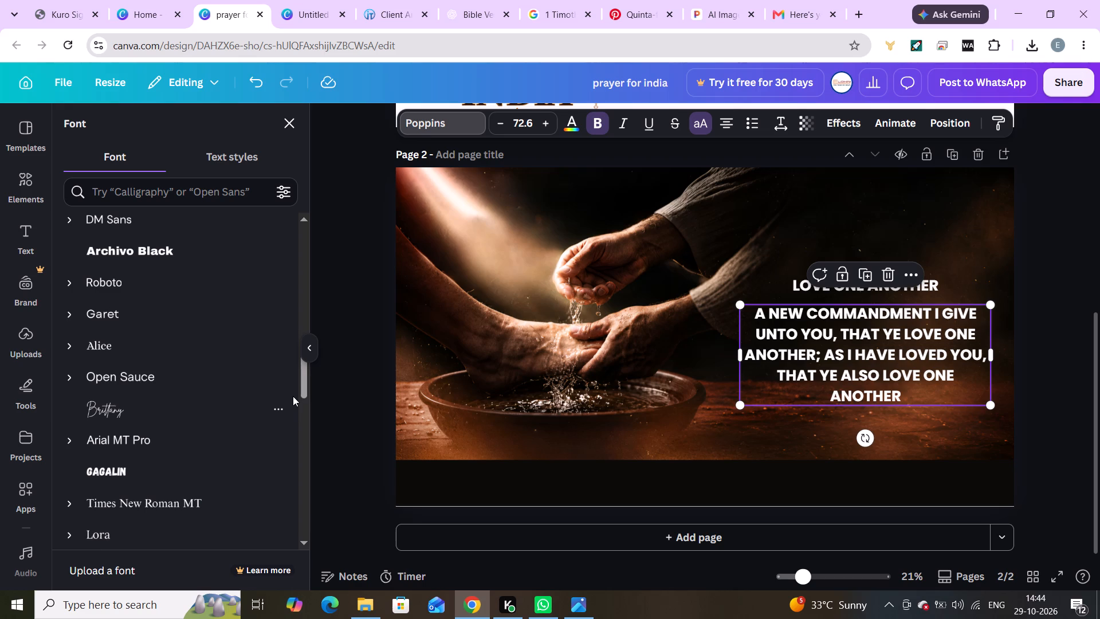
{"action": "left_click_drag", "start_coordinate": [303, 385], "coordinate": [305, 450]}
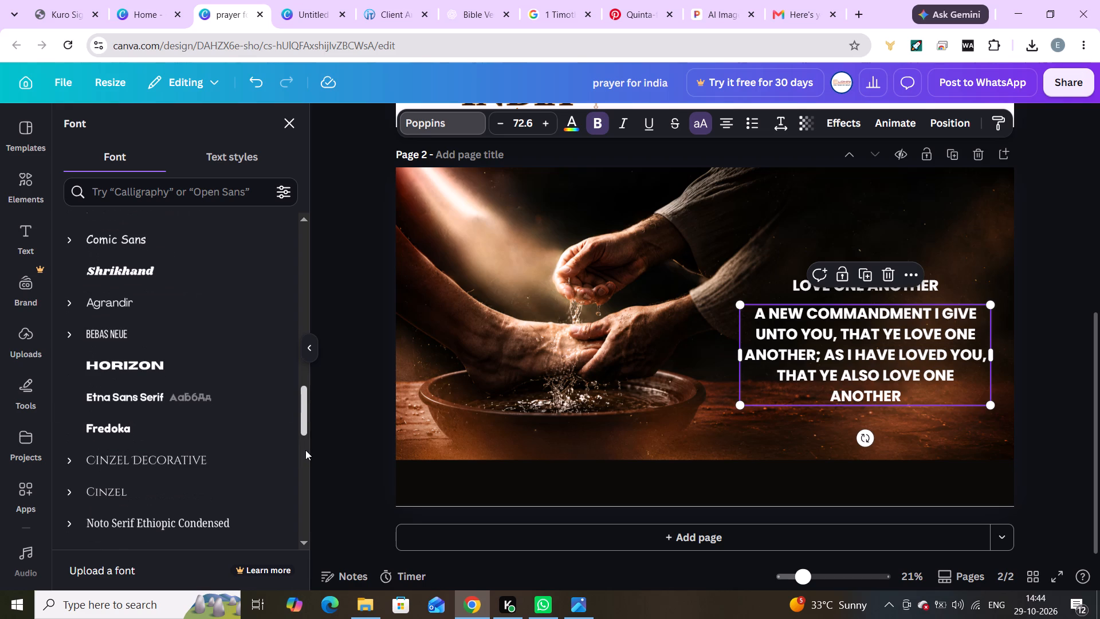
{"action": "left_click_drag", "start_coordinate": [305, 450], "coordinate": [313, 360]}
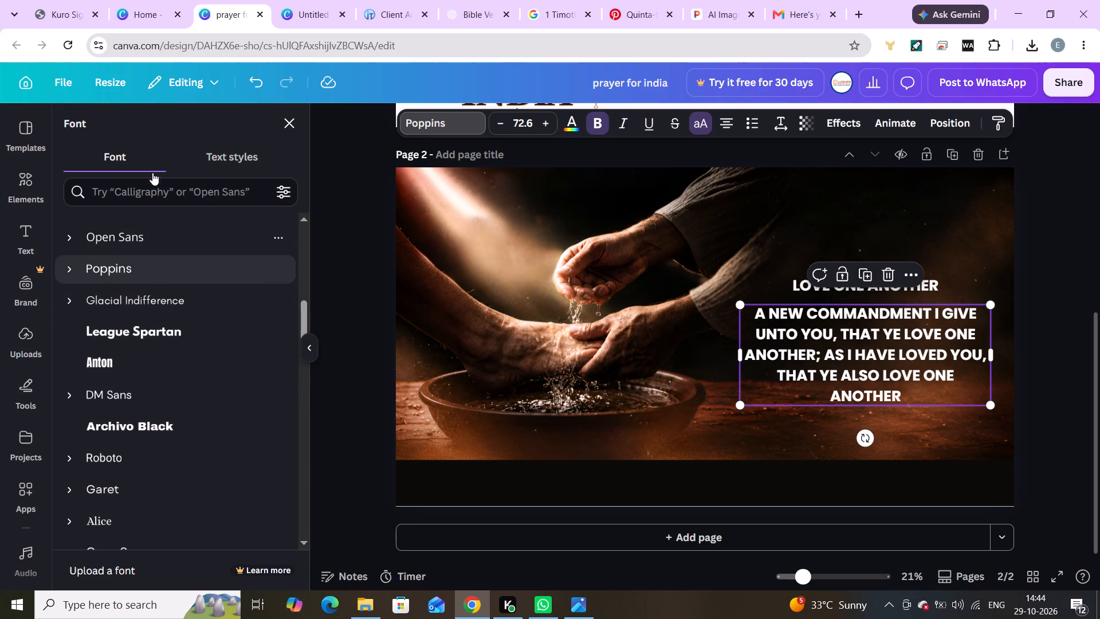
{"action": "left_click", "coordinate": [152, 189]}
{"action": "key", "text": "m"}
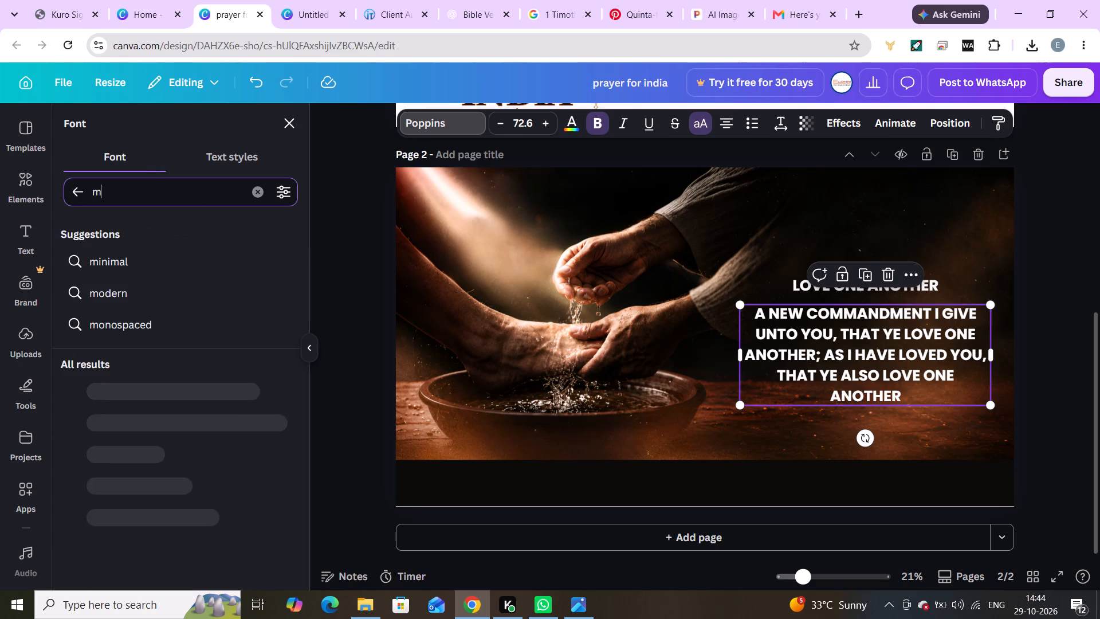
{"action": "type", "text": "ob"}
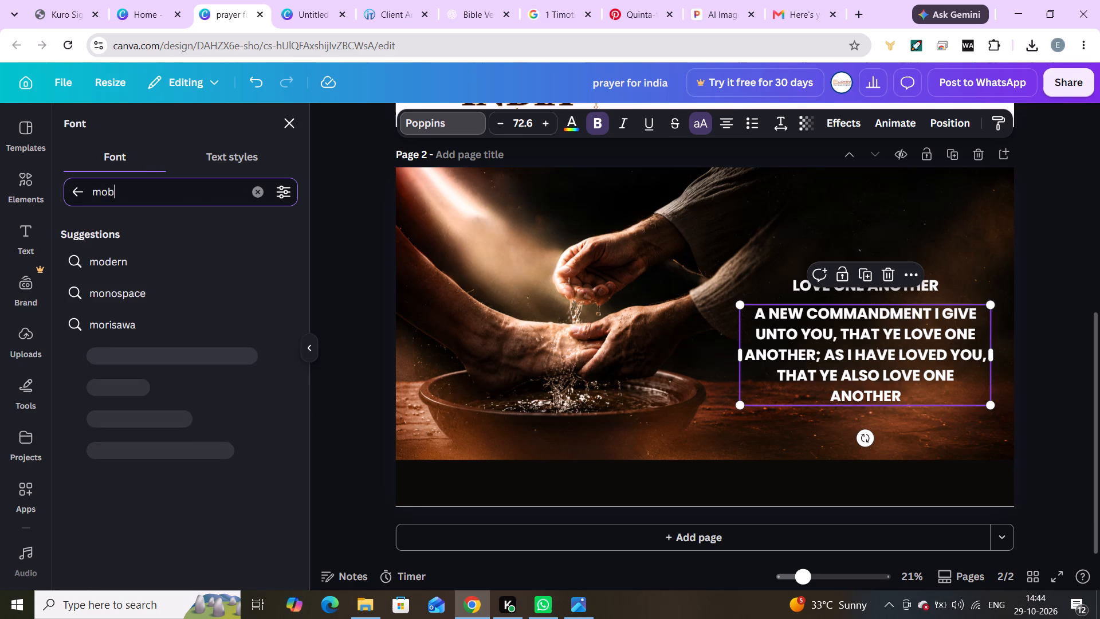
{"action": "key", "text": "BackSpace"}
{"action": "type", "text": "nt"}
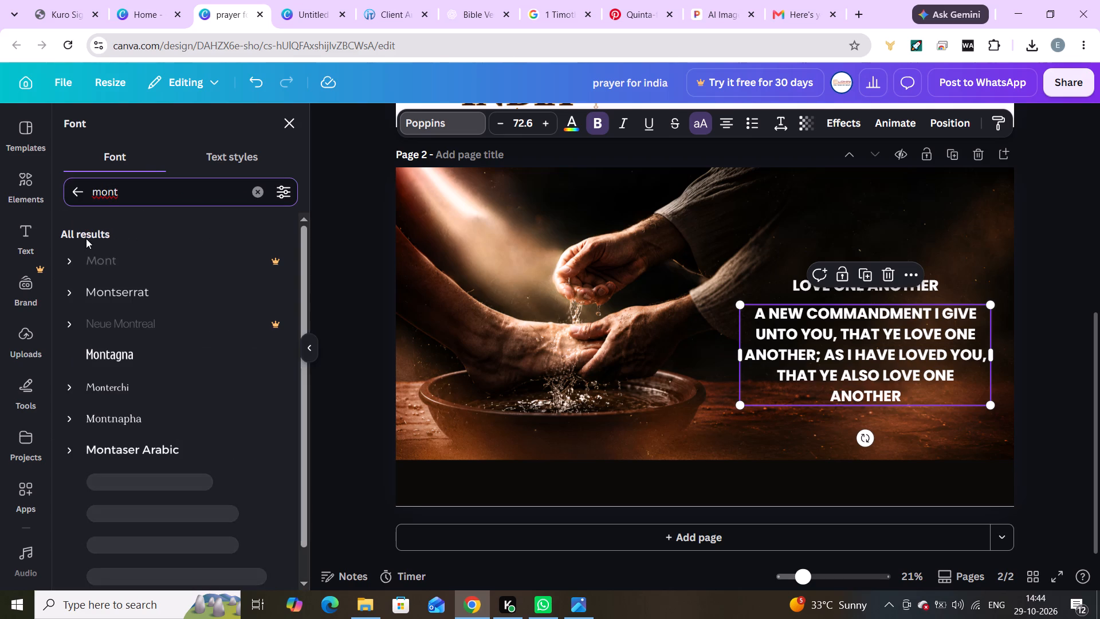
{"action": "left_click", "coordinate": [110, 293]}
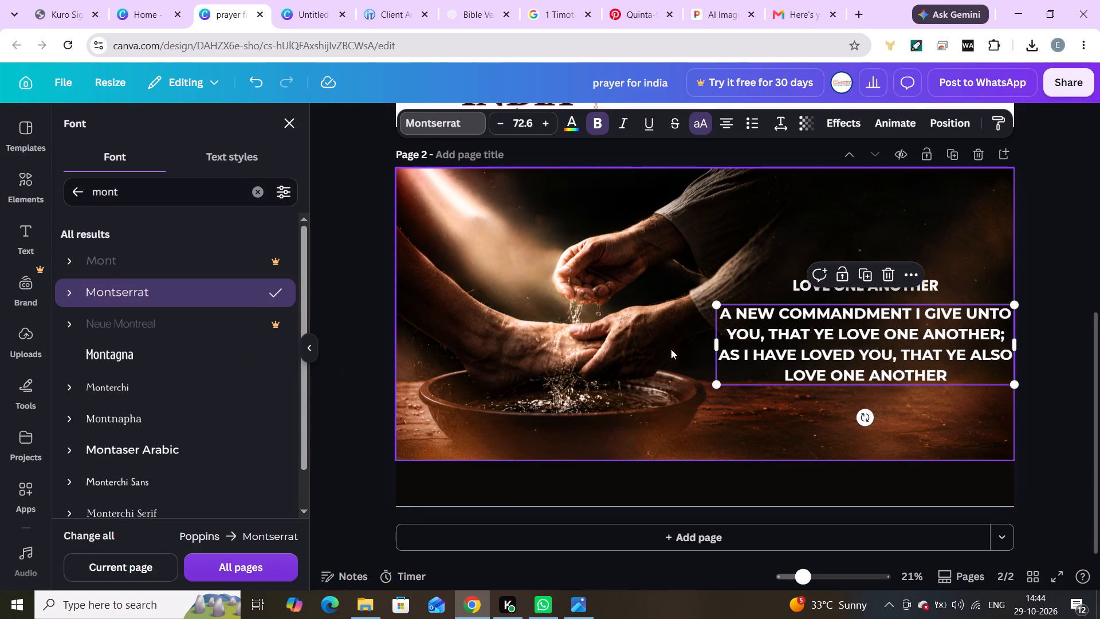
{"action": "left_click", "coordinate": [598, 123]}
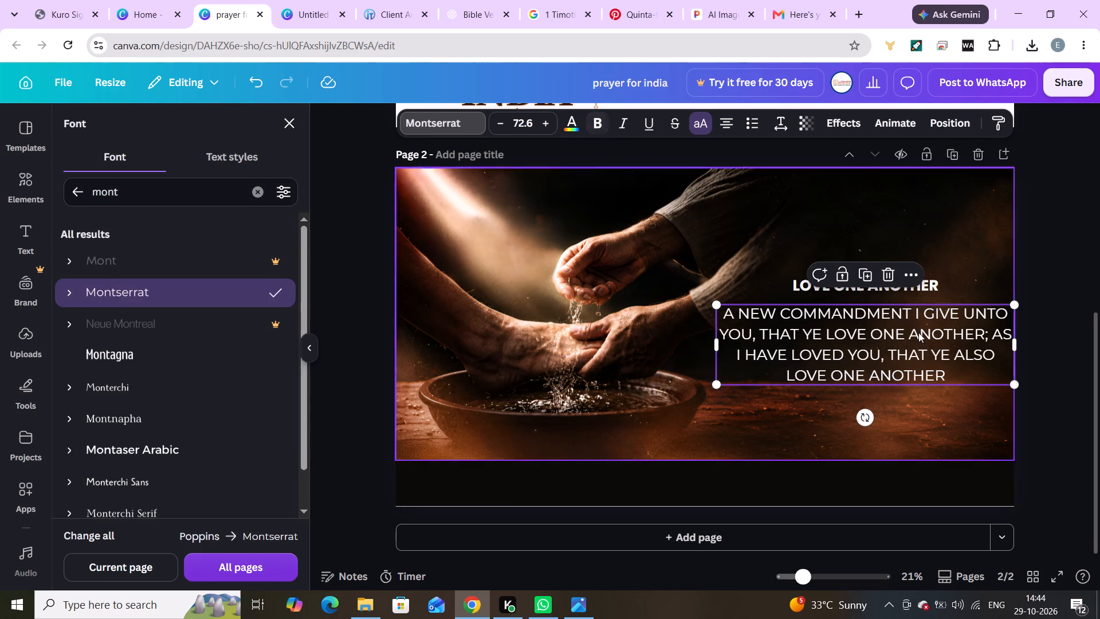
{"action": "left_click", "coordinate": [1053, 416]}
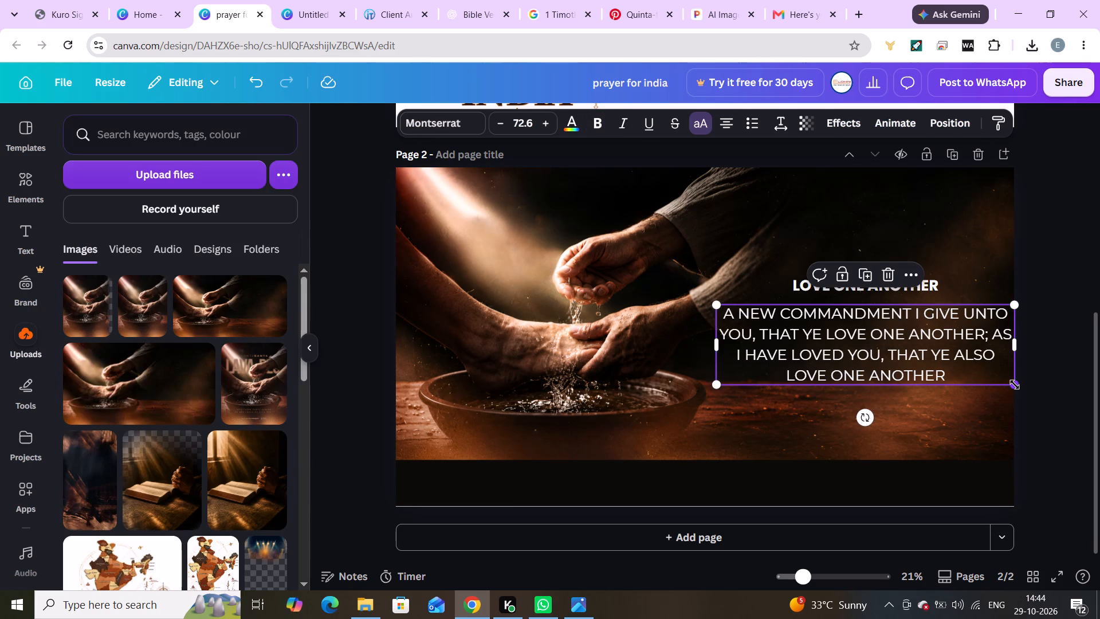
Shrink the verse text to about size 52 and move it slightly lower, roughly centred under the heading.
{"action": "left_click_drag", "start_coordinate": [1015, 385], "coordinate": [967, 363]}
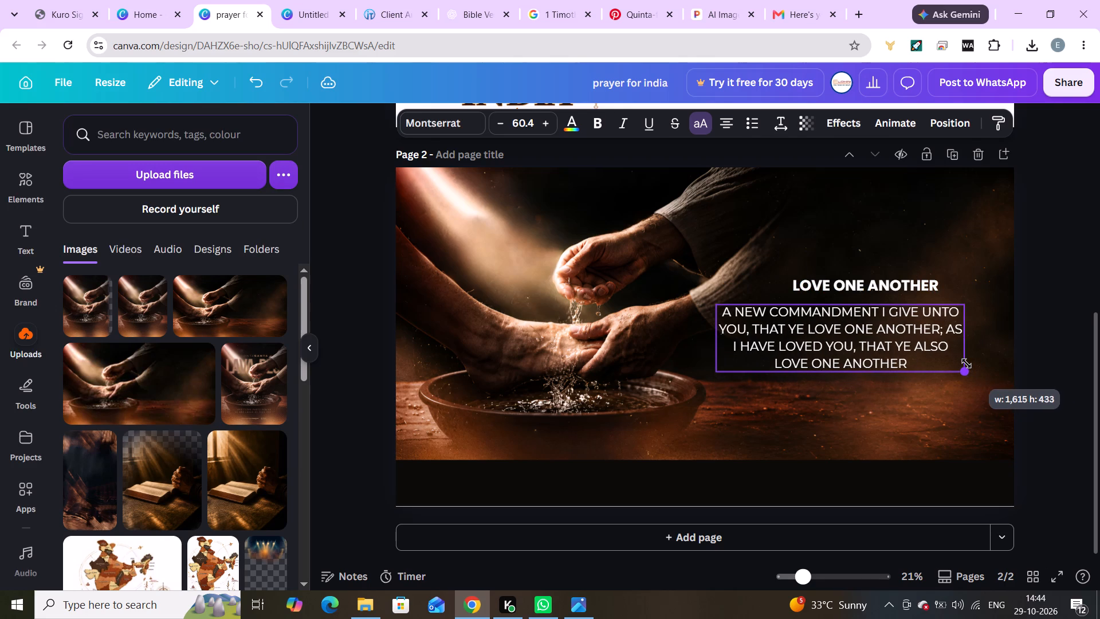
{"action": "left_click_drag", "start_coordinate": [967, 363], "coordinate": [964, 363]}
{"action": "left_click", "coordinate": [963, 342]}
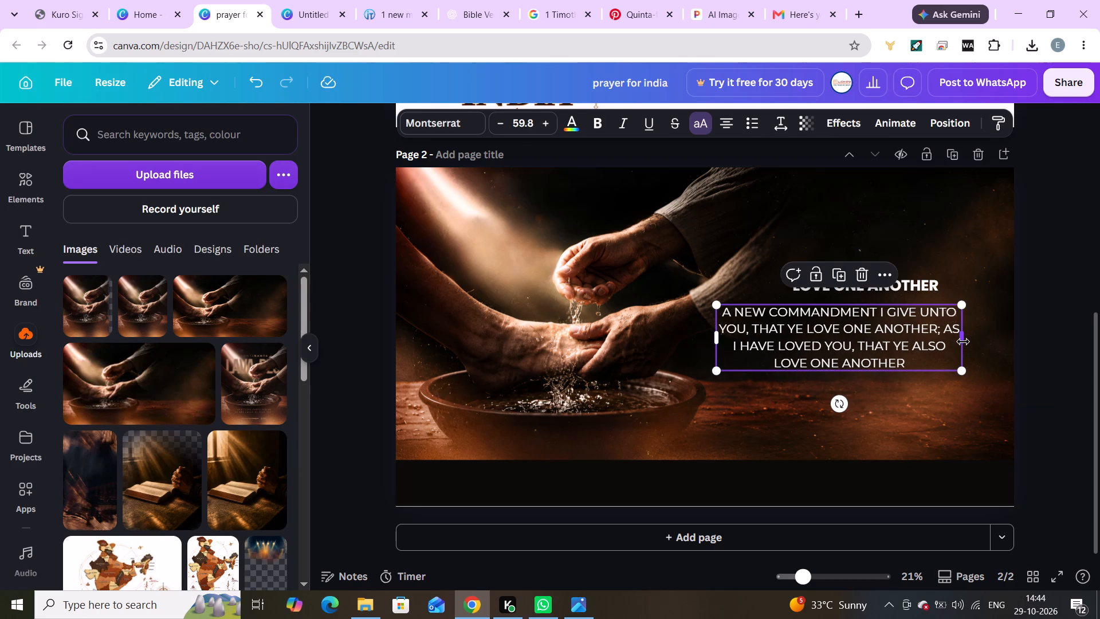
{"action": "left_click_drag", "start_coordinate": [962, 372], "coordinate": [961, 373]}
{"action": "left_click_drag", "start_coordinate": [961, 373], "coordinate": [932, 361]}
{"action": "left_click_drag", "start_coordinate": [827, 340], "coordinate": [852, 347]}
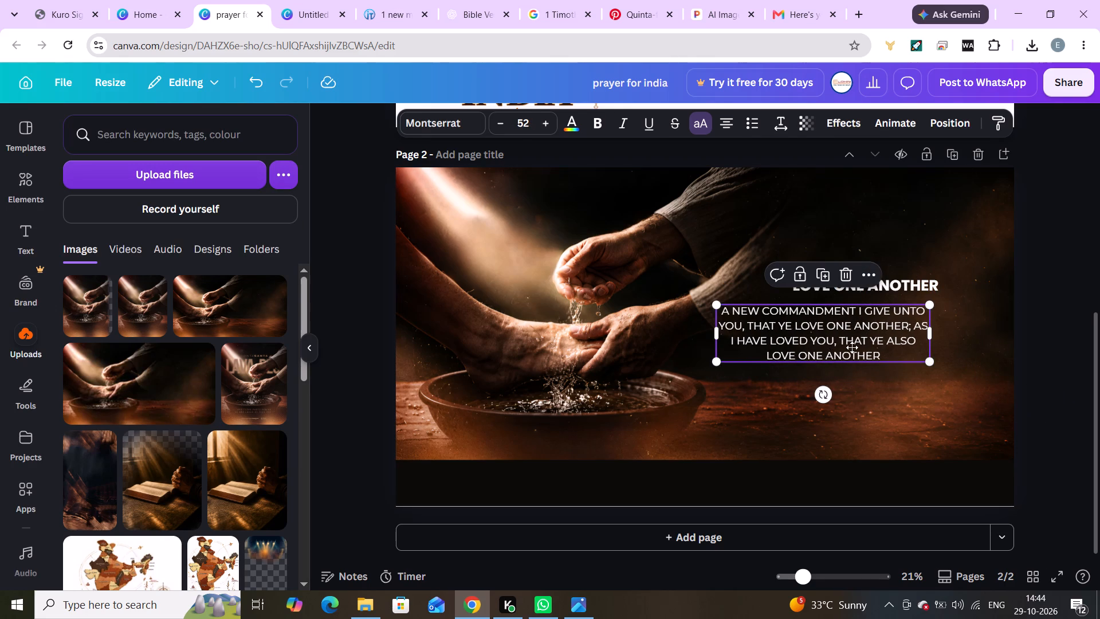
{"action": "left_click_drag", "start_coordinate": [852, 347], "coordinate": [853, 348]}
{"action": "left_click", "coordinate": [1022, 325]}
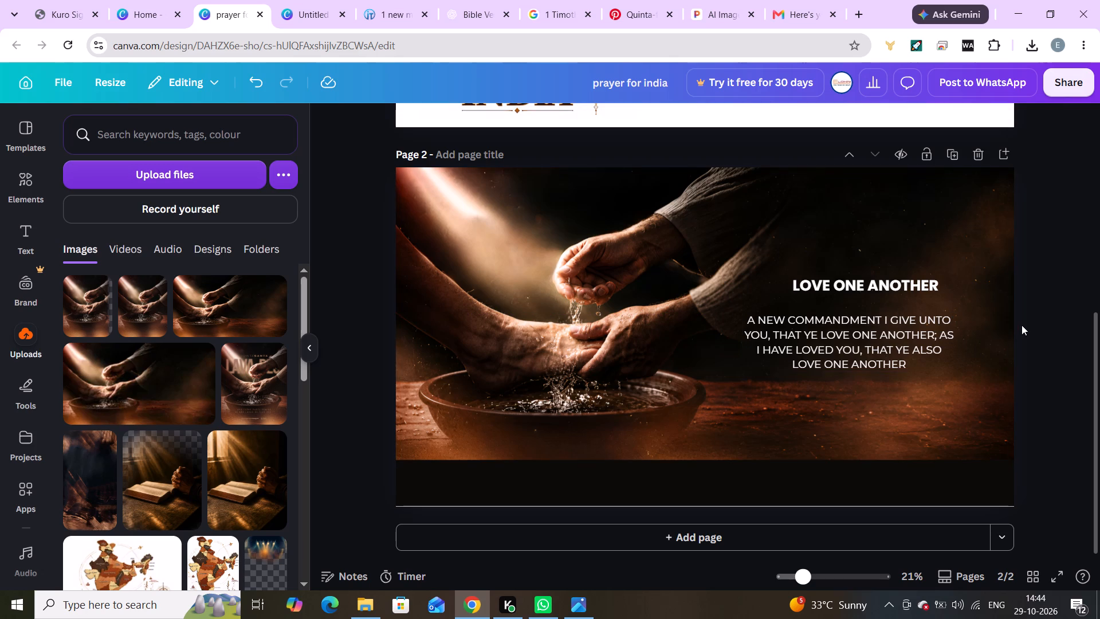
Move the LOVE ONE ANOTHER heading closer to the verse and centre it above the text.
{"action": "left_click_drag", "start_coordinate": [847, 284], "coordinate": [831, 297]}
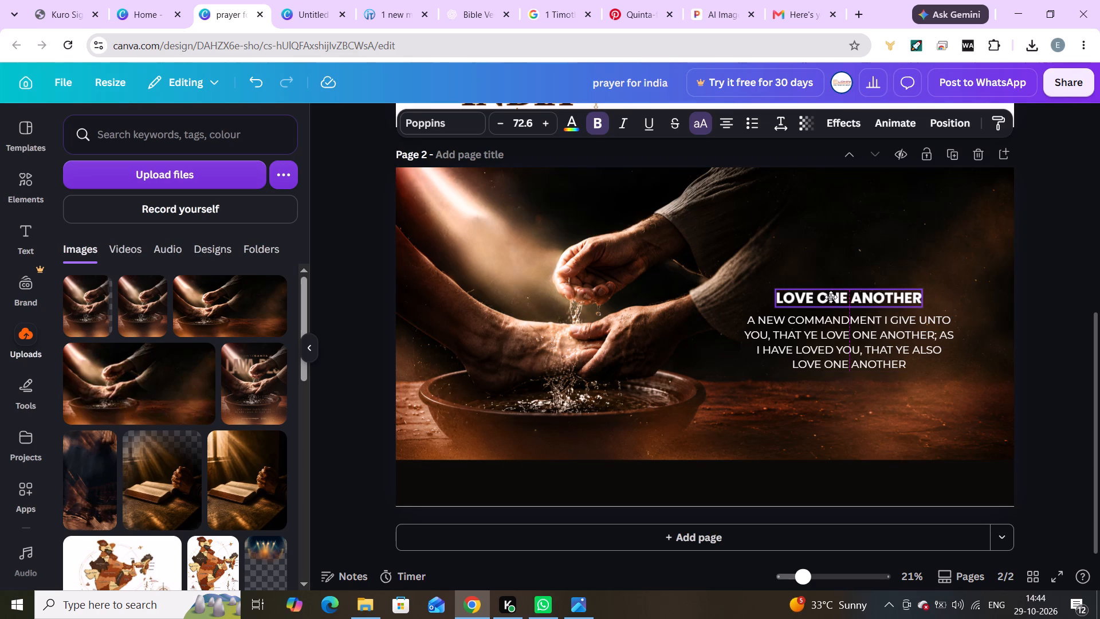
{"action": "left_click_drag", "start_coordinate": [831, 297], "coordinate": [831, 295]}
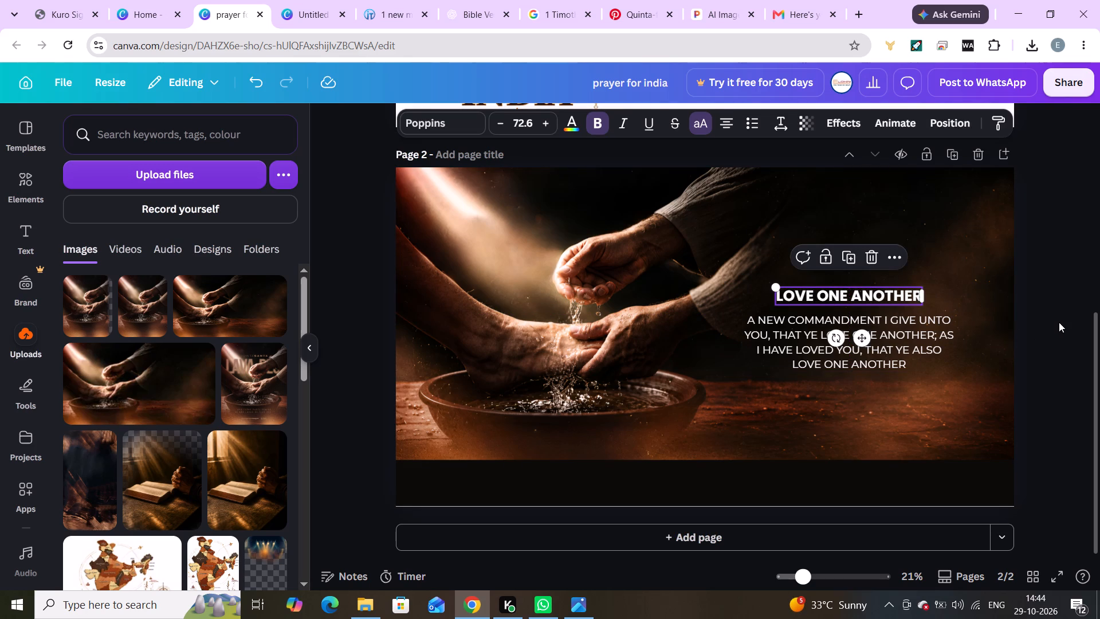
{"action": "left_click", "coordinate": [1059, 322]}
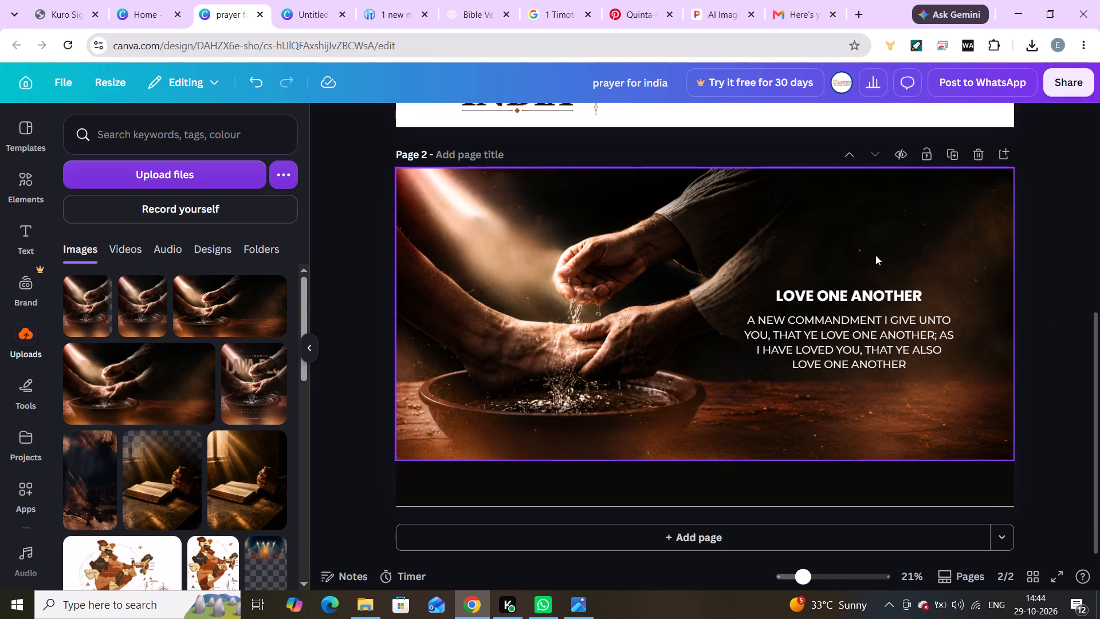
Undo the accidental move of the foot-washing photo and lock the photo in place.
{"action": "left_click_drag", "start_coordinate": [875, 255], "coordinate": [882, 365]}
{"action": "key", "text": "ctrl+z"}
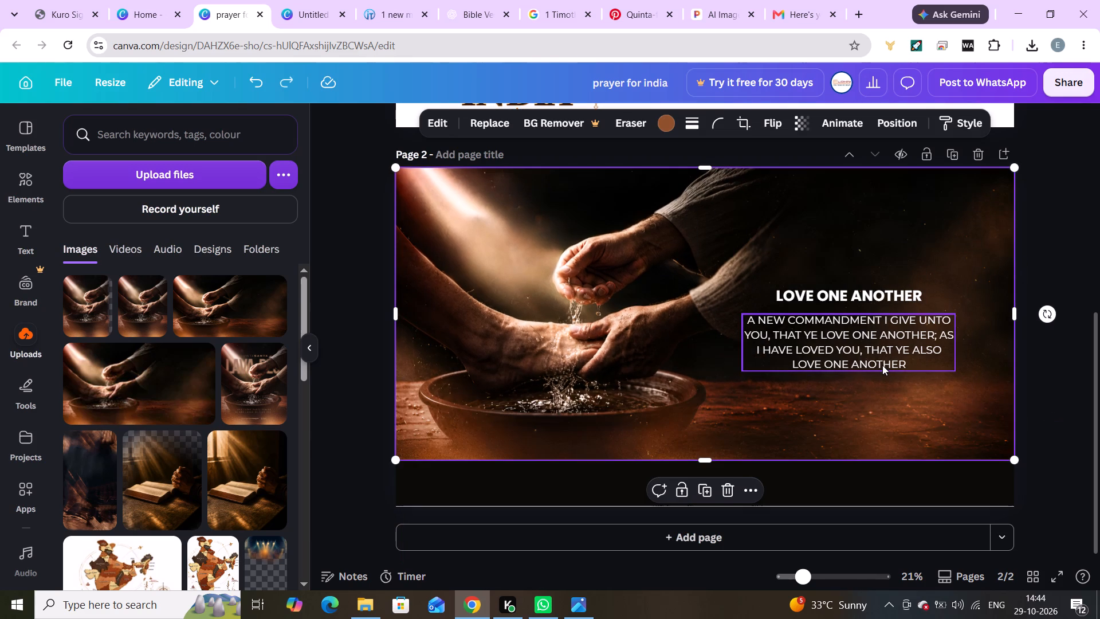
{"action": "left_click", "coordinate": [676, 494]}
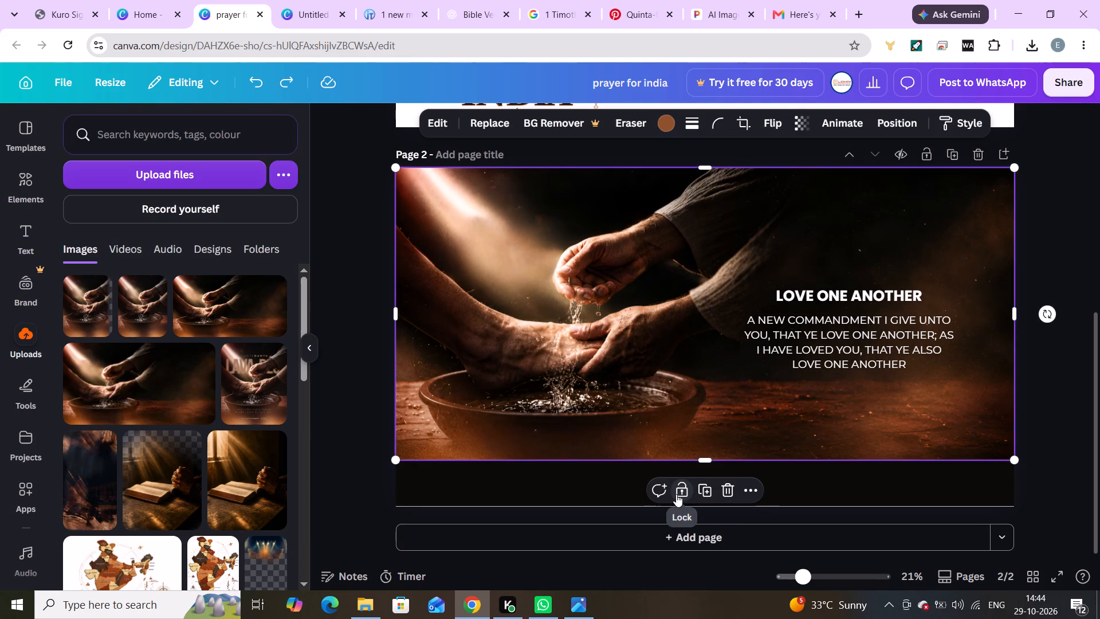
{"action": "left_click", "coordinate": [1067, 459]}
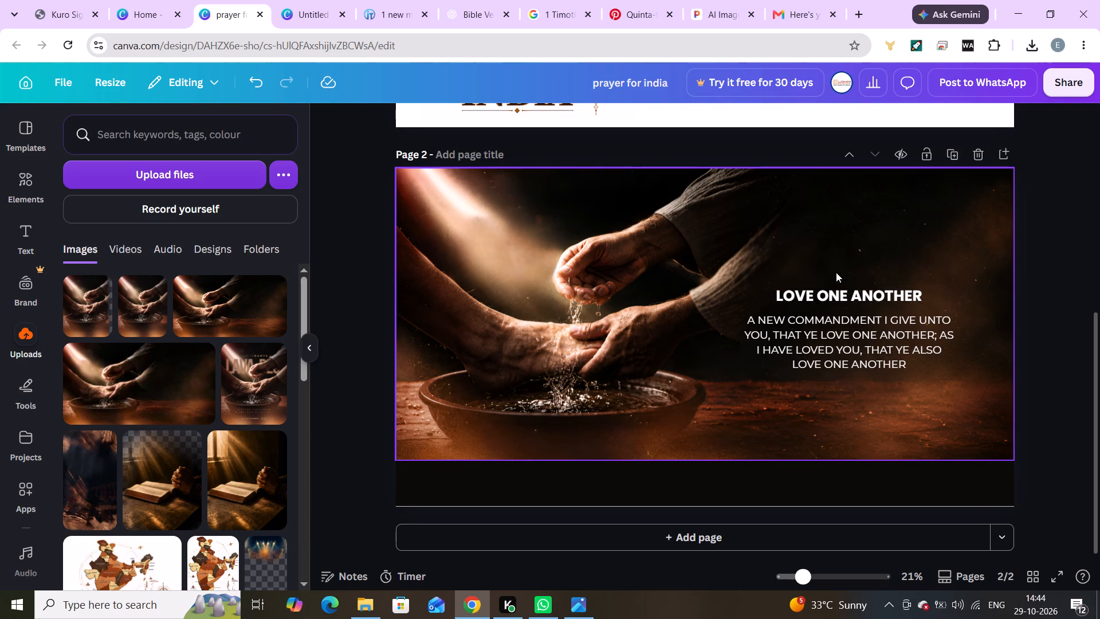
Select the heading and verse together and enlarge them proportionally until the verse text is about size 59.3.
{"action": "left_click_drag", "start_coordinate": [836, 265], "coordinate": [845, 348]}
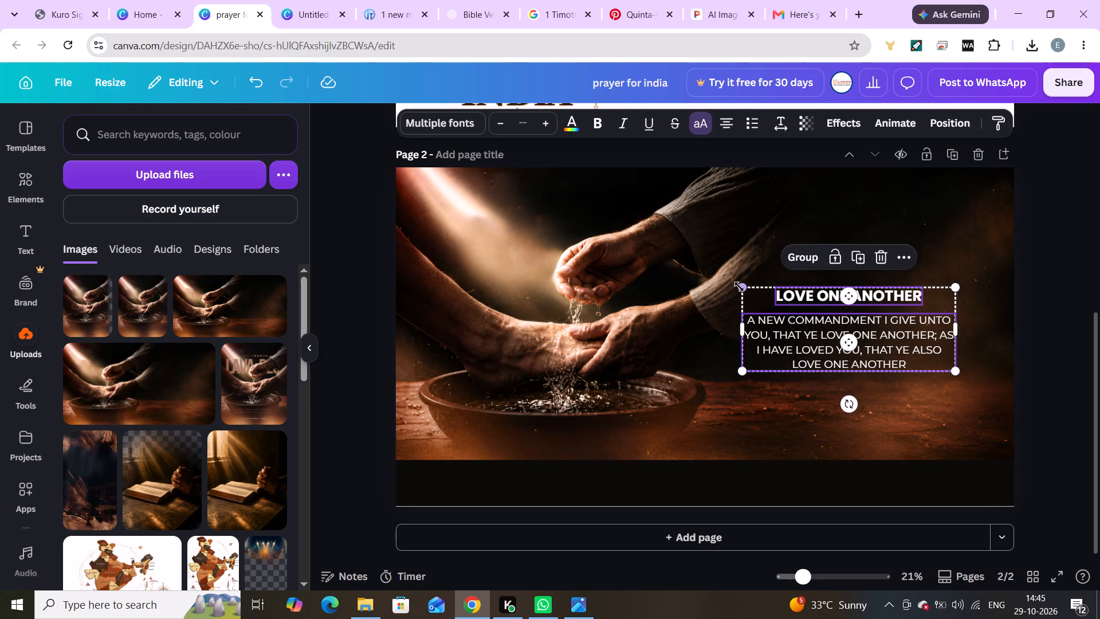
{"action": "left_click_drag", "start_coordinate": [741, 286], "coordinate": [712, 276]}
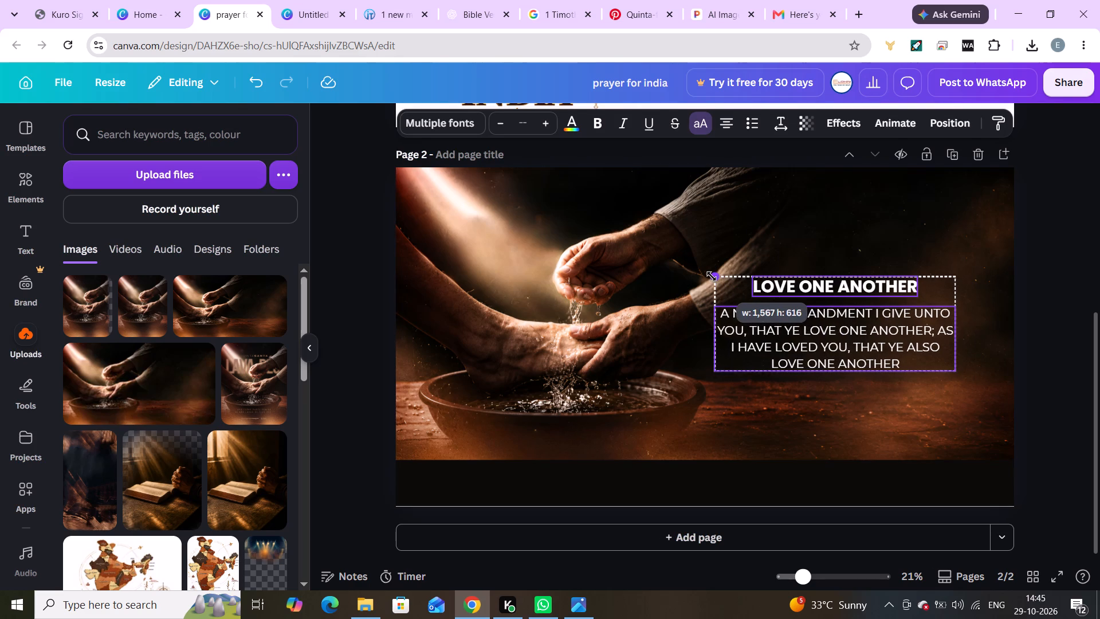
{"action": "left_click_drag", "start_coordinate": [712, 276], "coordinate": [711, 276]}
{"action": "left_click", "coordinate": [1071, 299]}
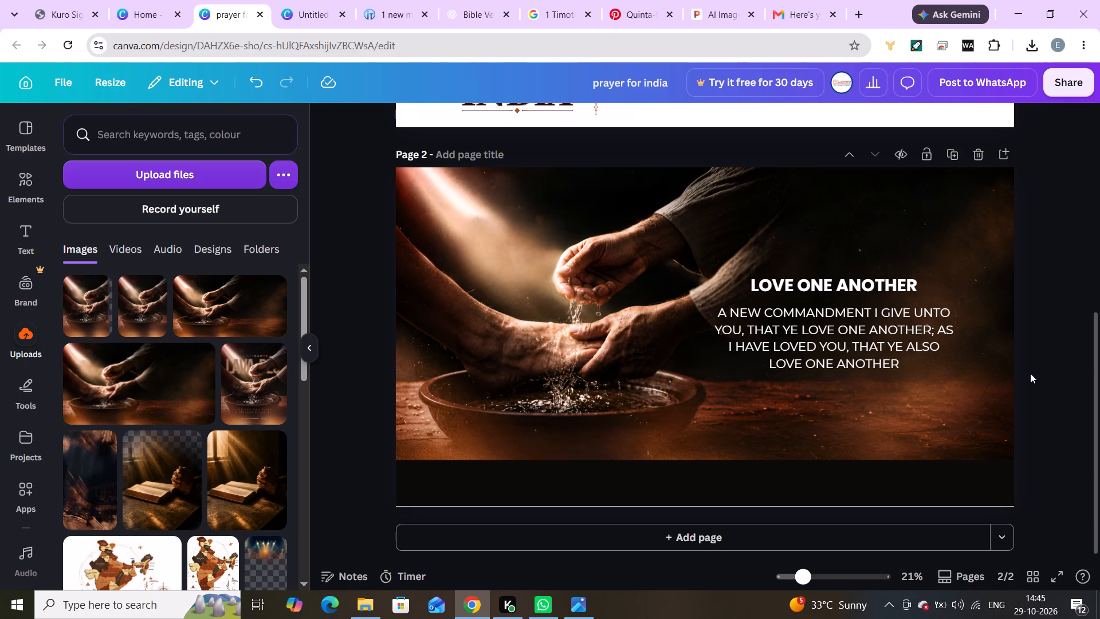
{"action": "left_click", "coordinate": [855, 362]}
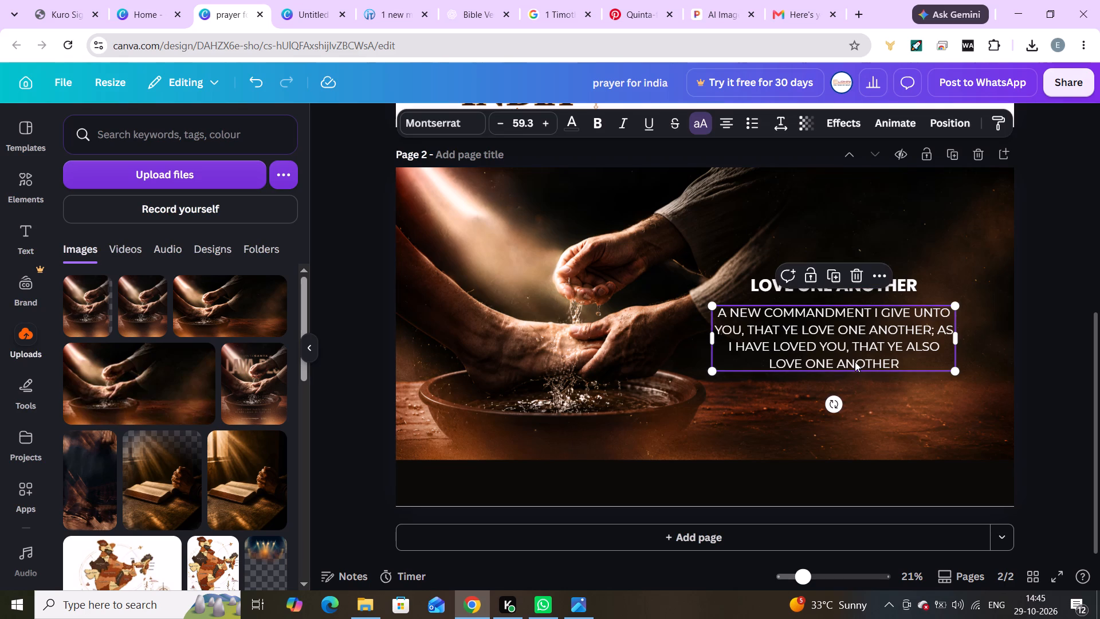
{"action": "left_click", "coordinate": [831, 281]}
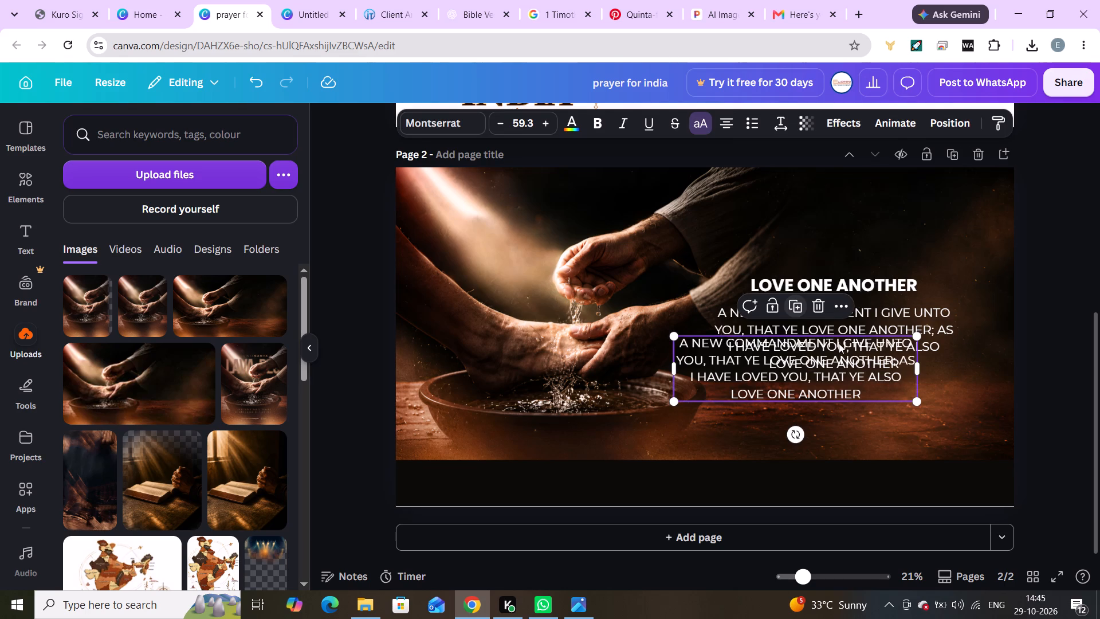
{"action": "left_click_drag", "start_coordinate": [806, 369], "coordinate": [836, 422]}
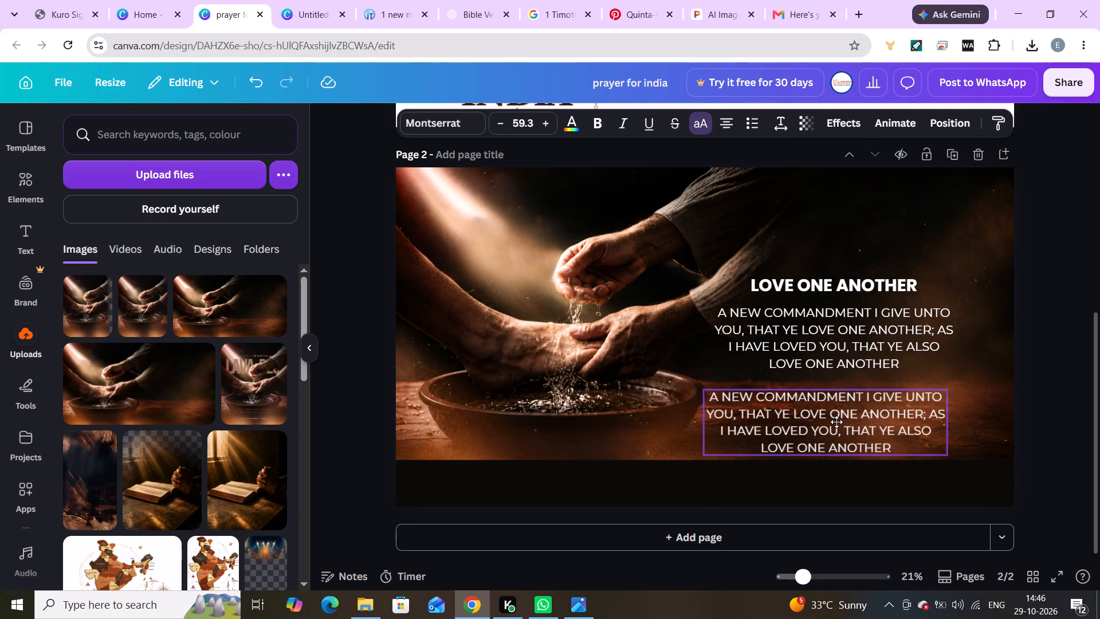
{"action": "left_click_drag", "start_coordinate": [836, 422], "coordinate": [836, 416]}
{"action": "double_click", "coordinate": [836, 416]}
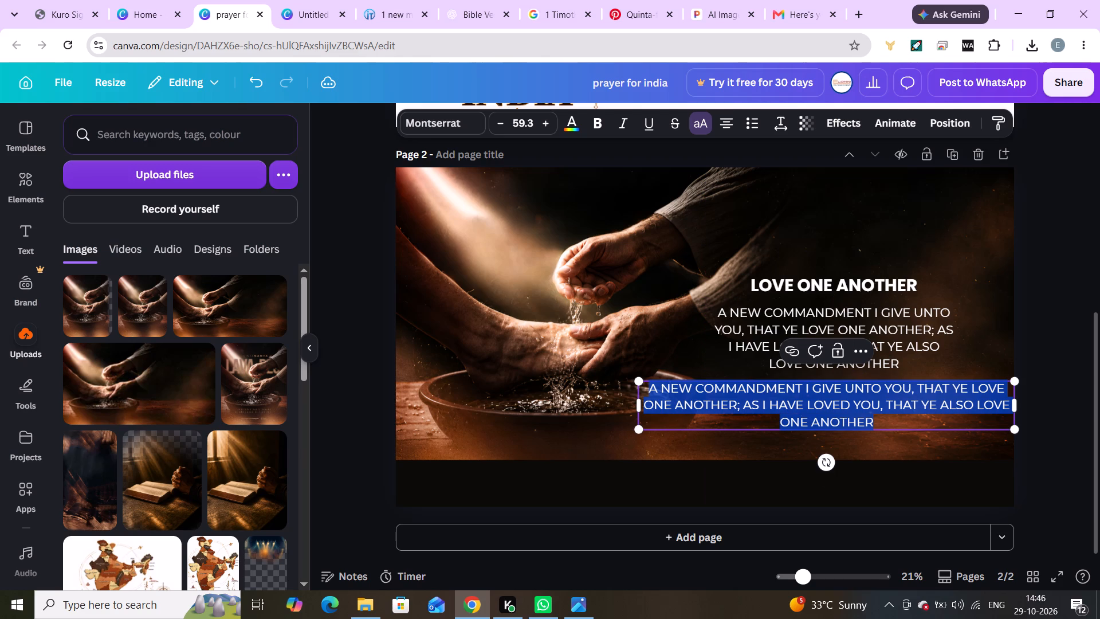
{"action": "key", "text": "ctrl+v"}
{"action": "left_click", "coordinate": [1055, 384]}
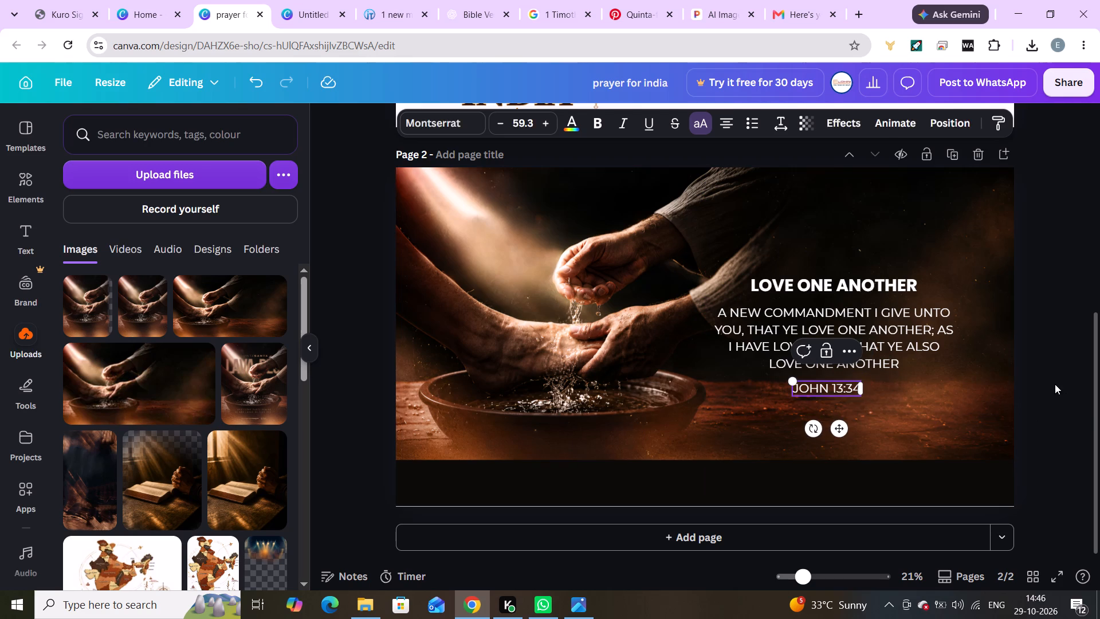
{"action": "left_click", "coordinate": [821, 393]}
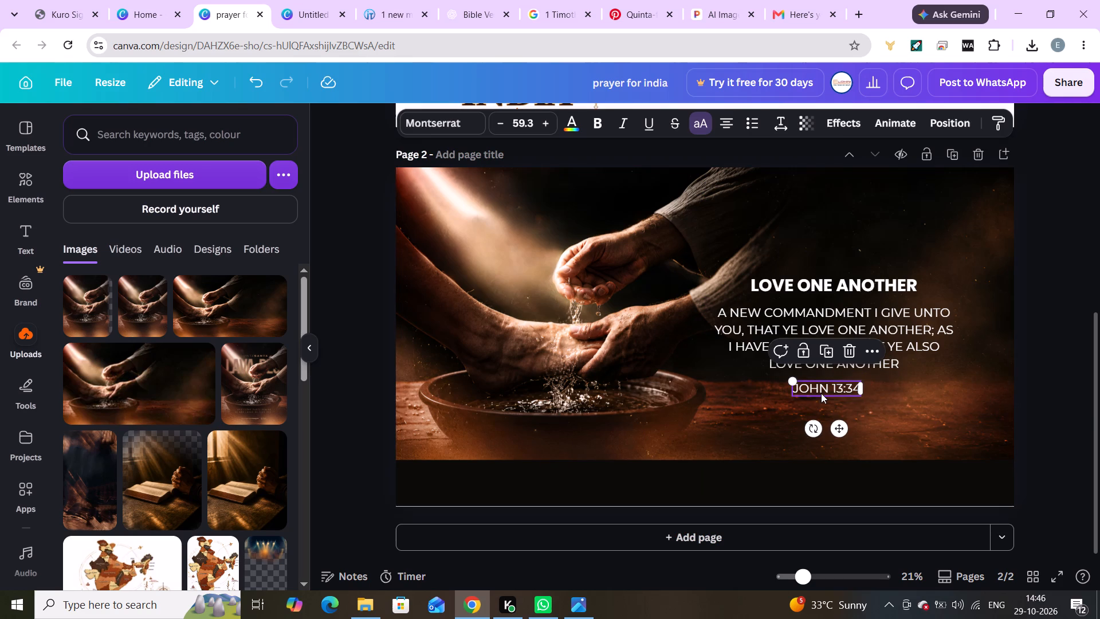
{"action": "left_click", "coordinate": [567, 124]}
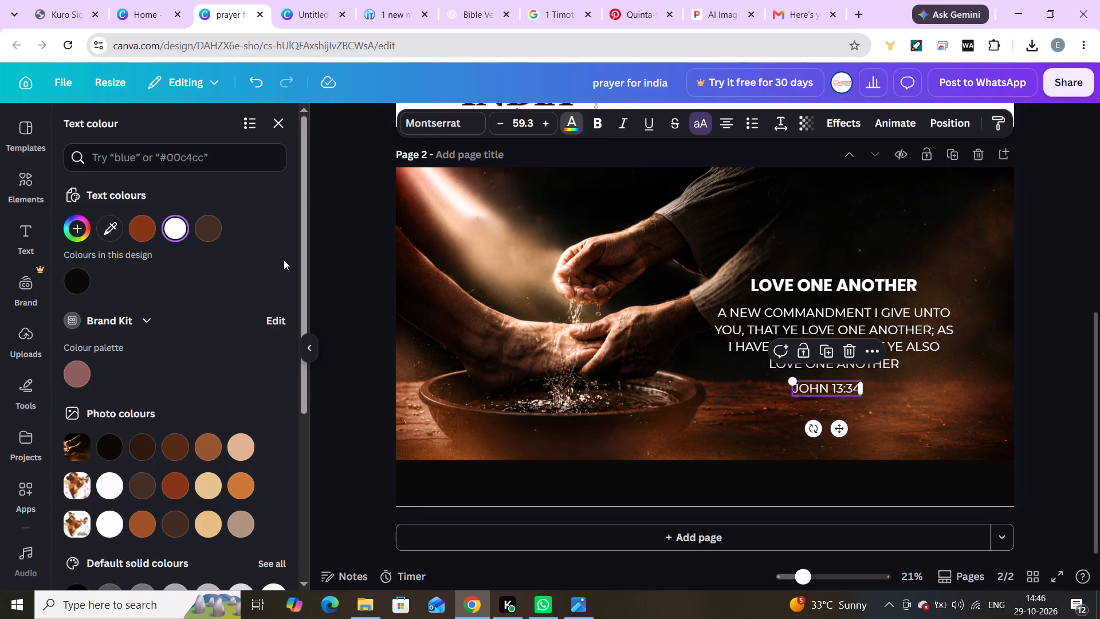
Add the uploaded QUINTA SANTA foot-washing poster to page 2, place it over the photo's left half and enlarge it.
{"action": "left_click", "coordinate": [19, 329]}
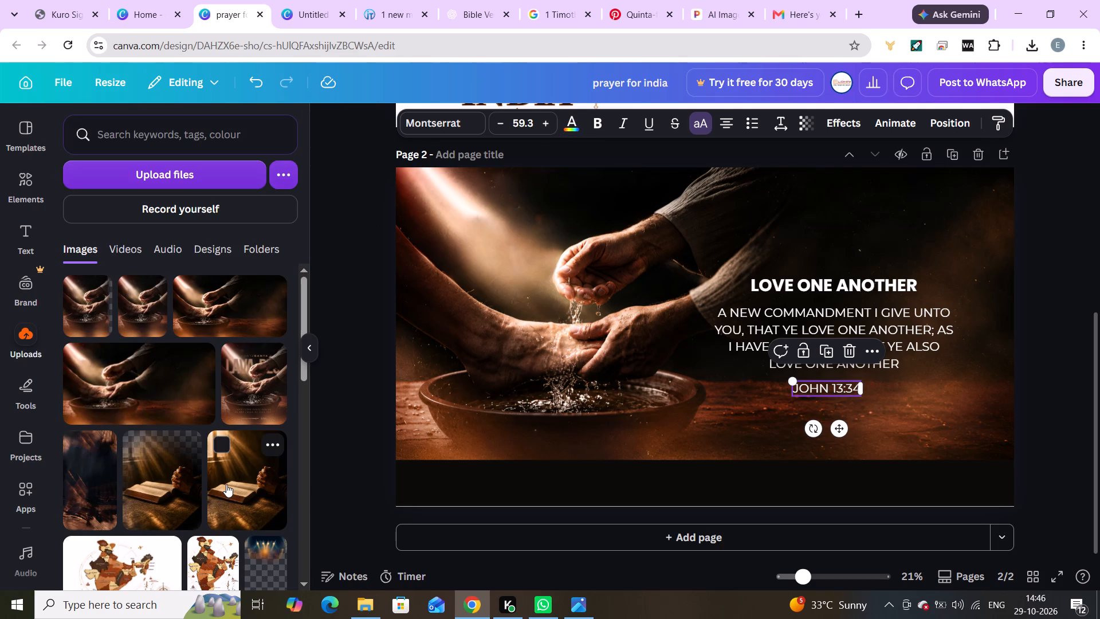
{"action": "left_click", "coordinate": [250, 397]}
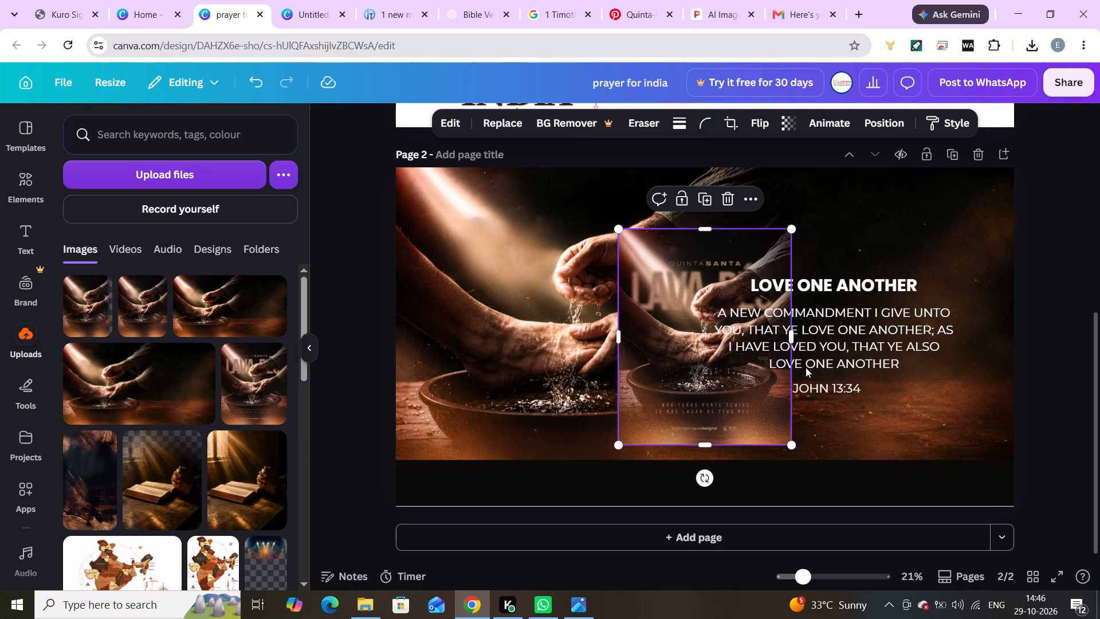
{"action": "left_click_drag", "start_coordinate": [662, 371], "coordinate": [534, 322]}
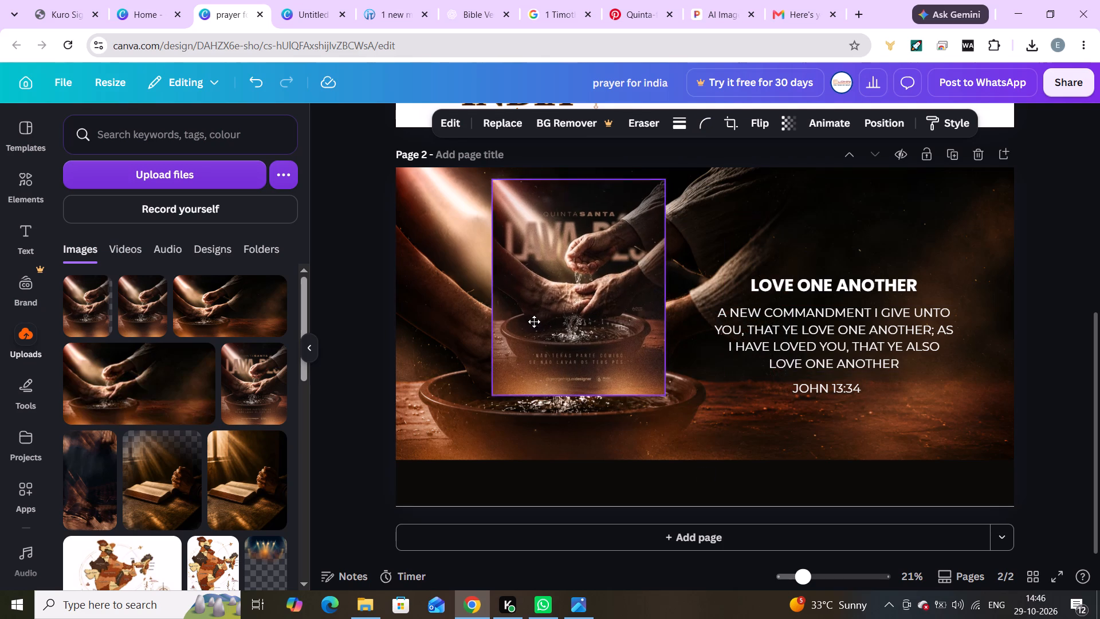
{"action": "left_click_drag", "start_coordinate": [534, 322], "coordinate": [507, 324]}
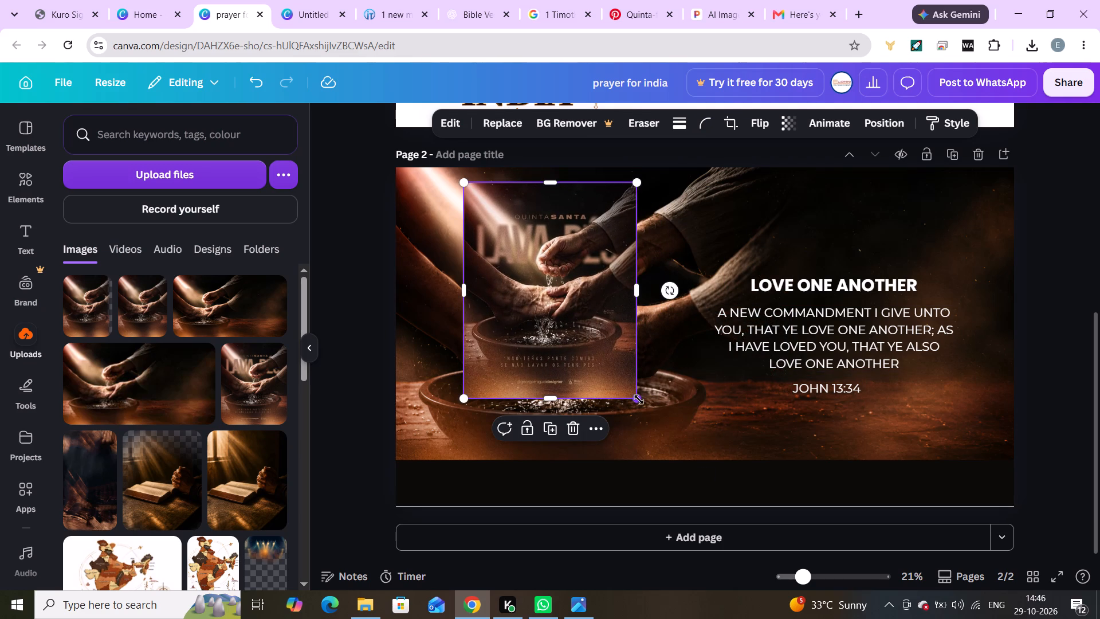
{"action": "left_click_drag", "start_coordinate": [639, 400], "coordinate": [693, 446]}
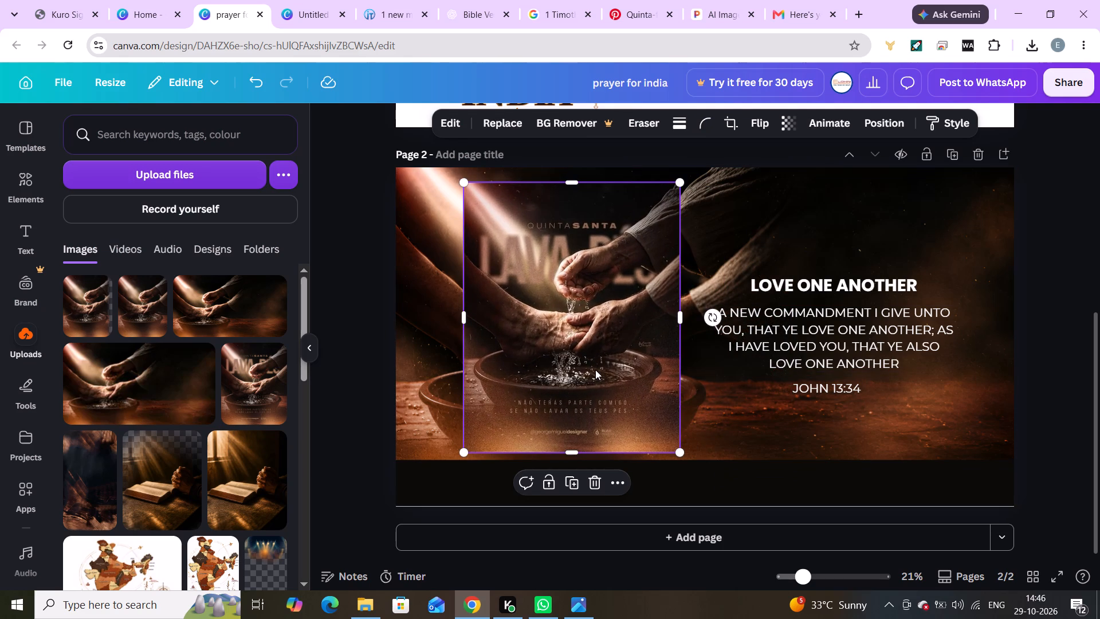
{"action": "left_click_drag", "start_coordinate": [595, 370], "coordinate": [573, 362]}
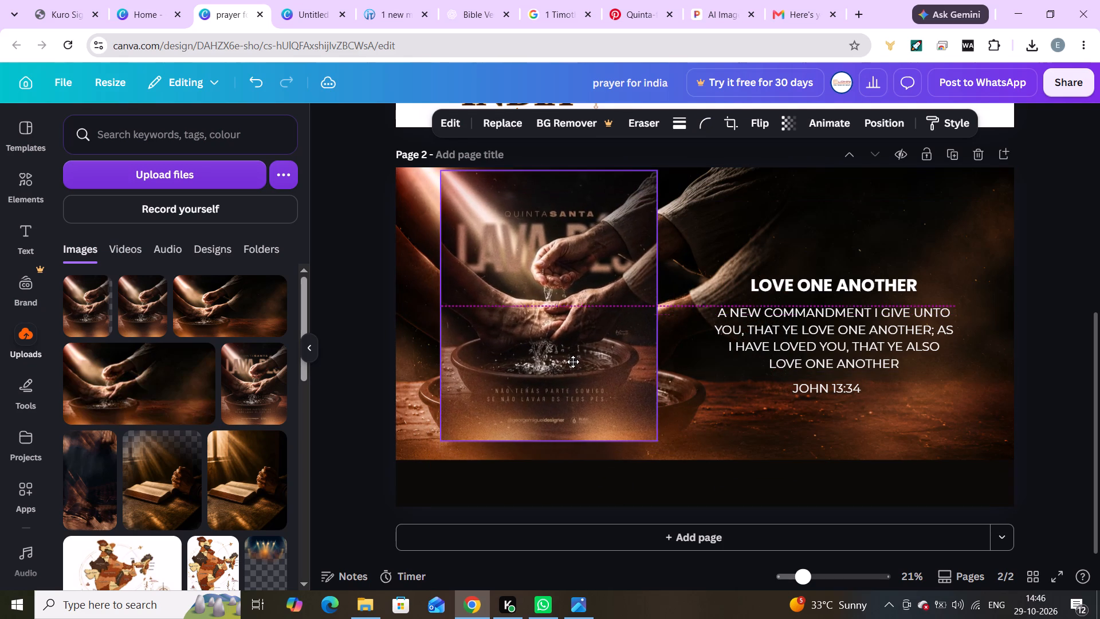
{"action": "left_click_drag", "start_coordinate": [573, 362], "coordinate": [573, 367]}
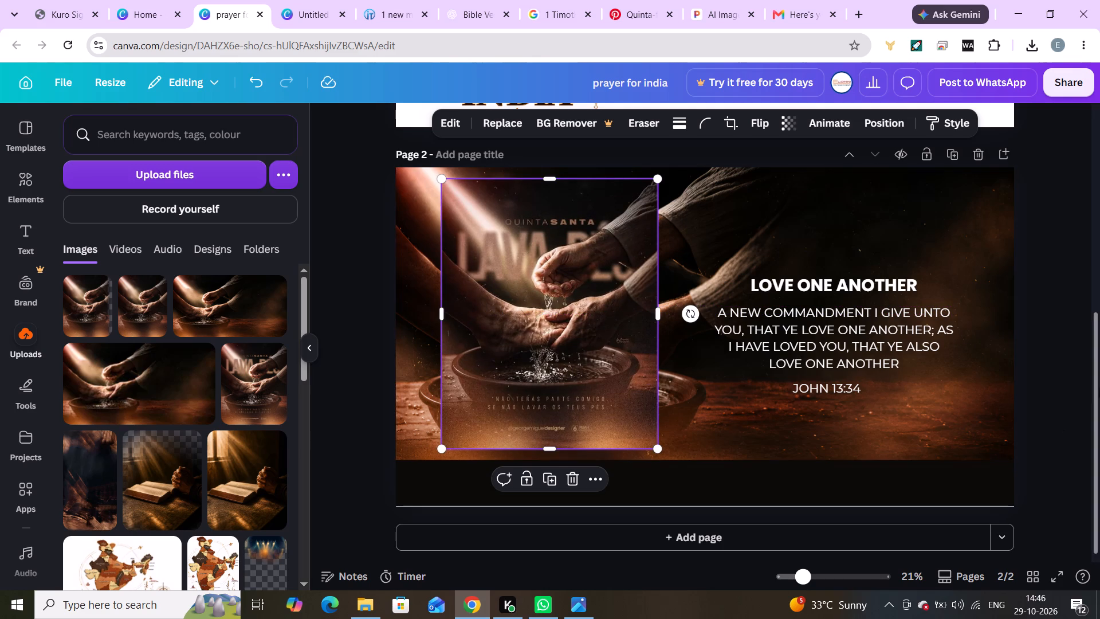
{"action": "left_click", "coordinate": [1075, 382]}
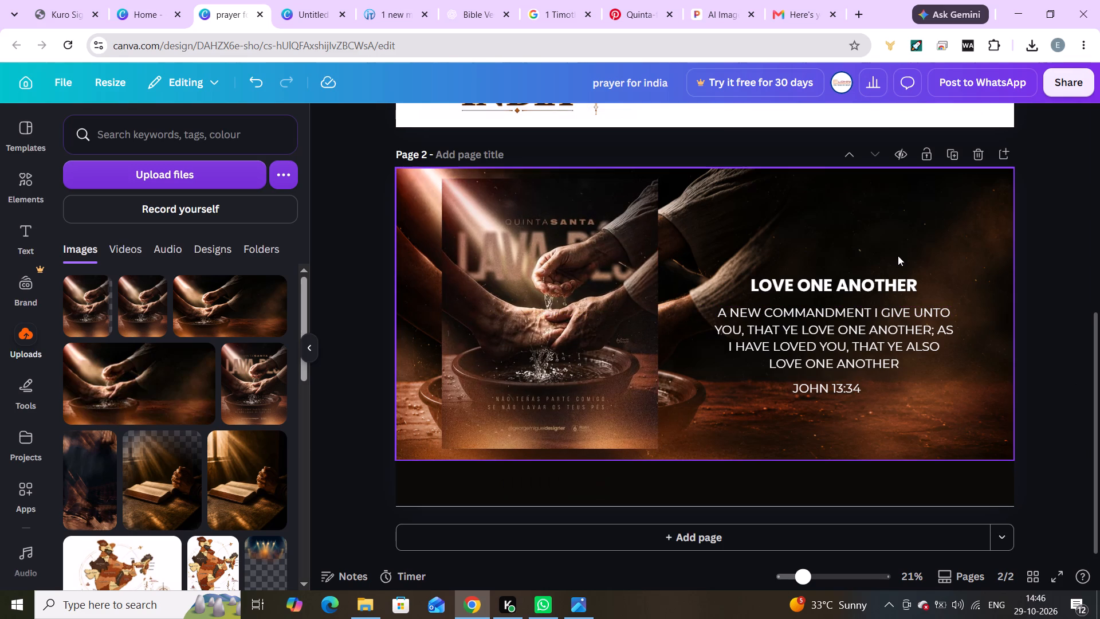
Unlock the wide foot-washing background photo and blur the whole image with intensity 29.
{"action": "left_click", "coordinate": [831, 213]}
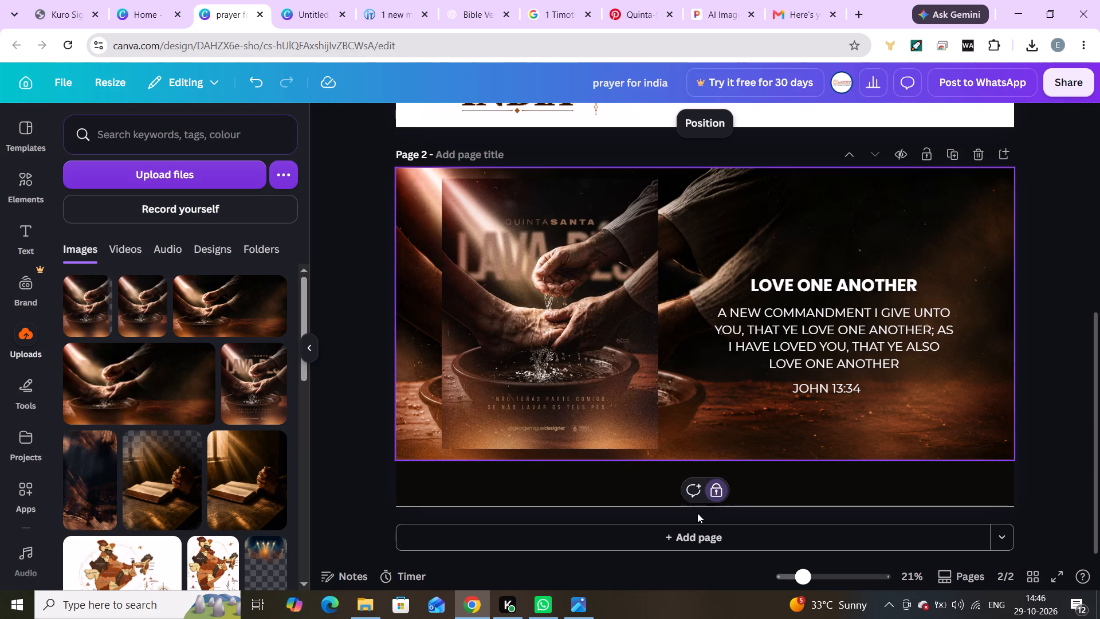
{"action": "left_click", "coordinate": [721, 492]}
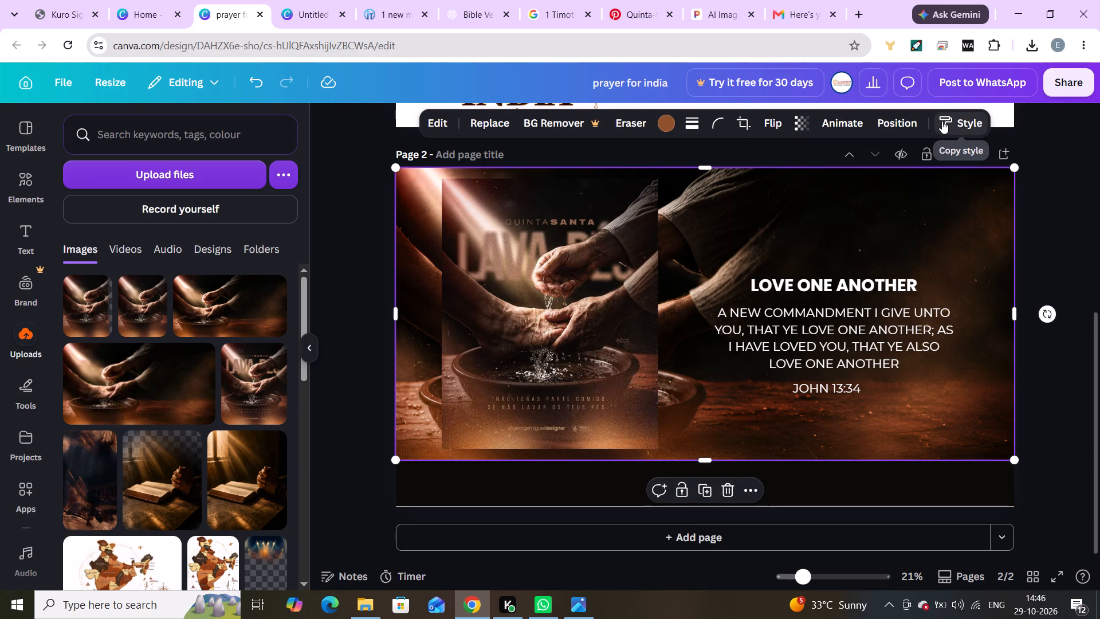
{"action": "left_click", "coordinate": [430, 121]}
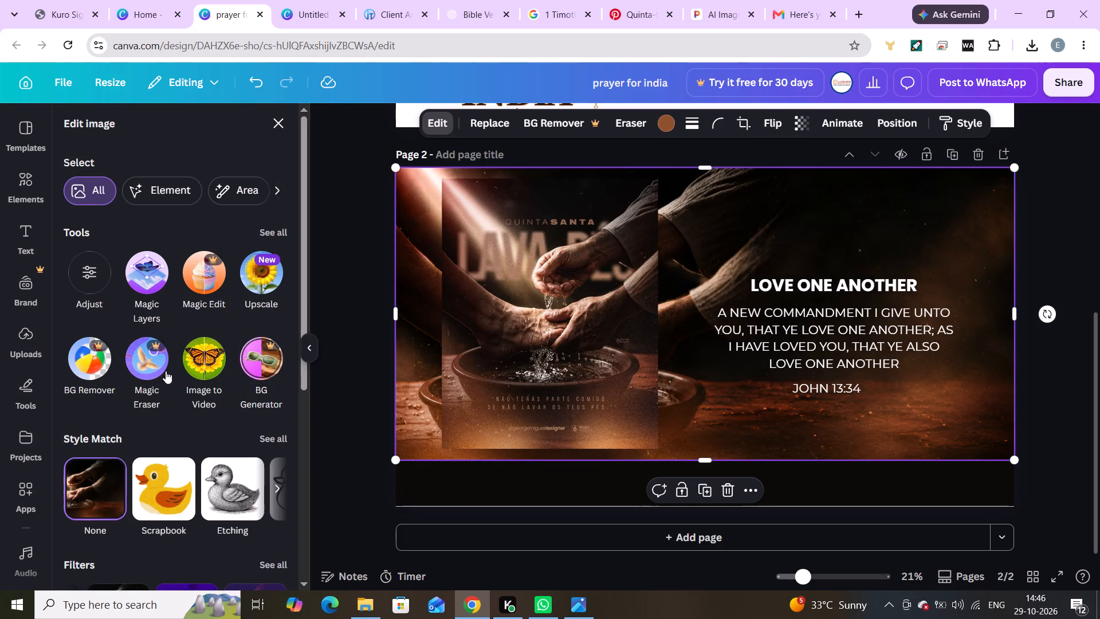
{"action": "scroll", "coordinate": [183, 393], "scroll_direction": "down", "scroll_amount": 1}
{"action": "scroll", "coordinate": [183, 393], "scroll_direction": "up", "scroll_amount": 2}
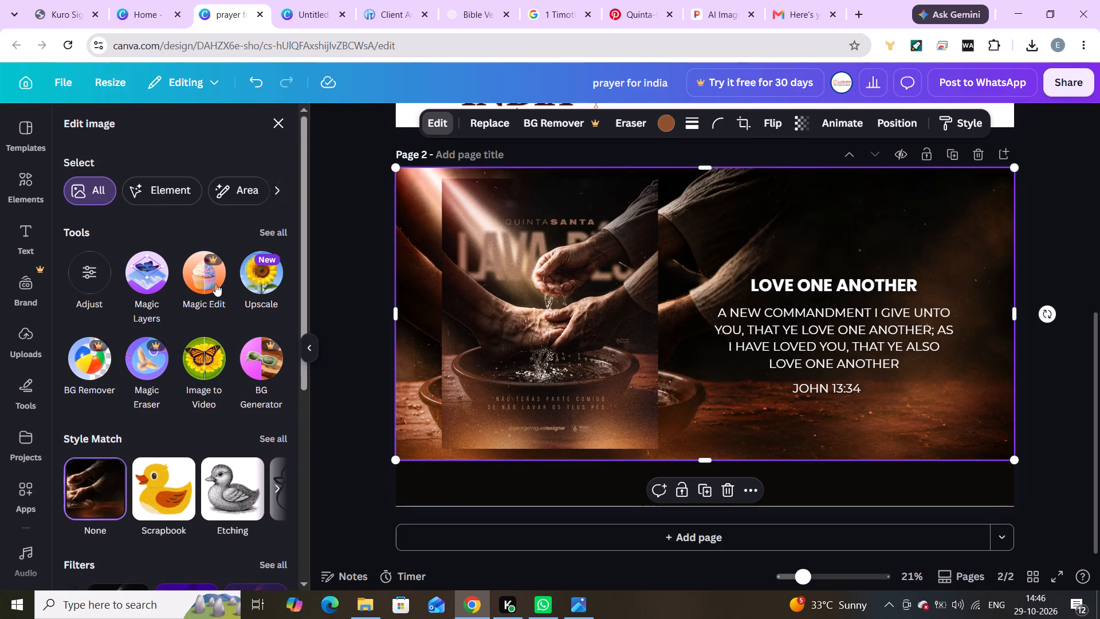
{"action": "left_click", "coordinate": [271, 229]}
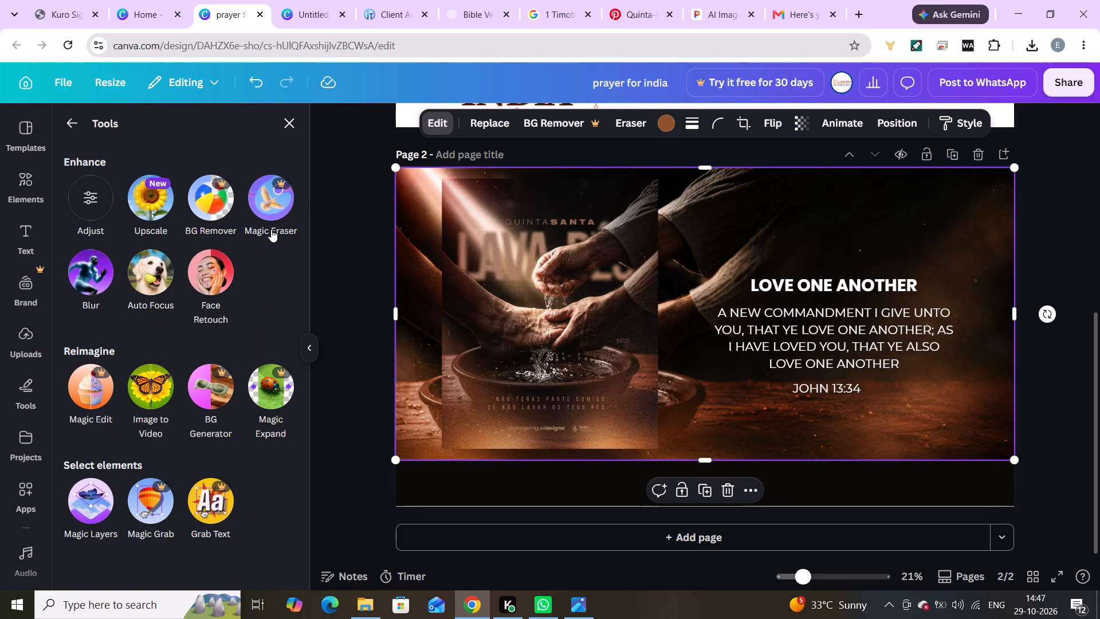
{"action": "left_click", "coordinate": [81, 293]}
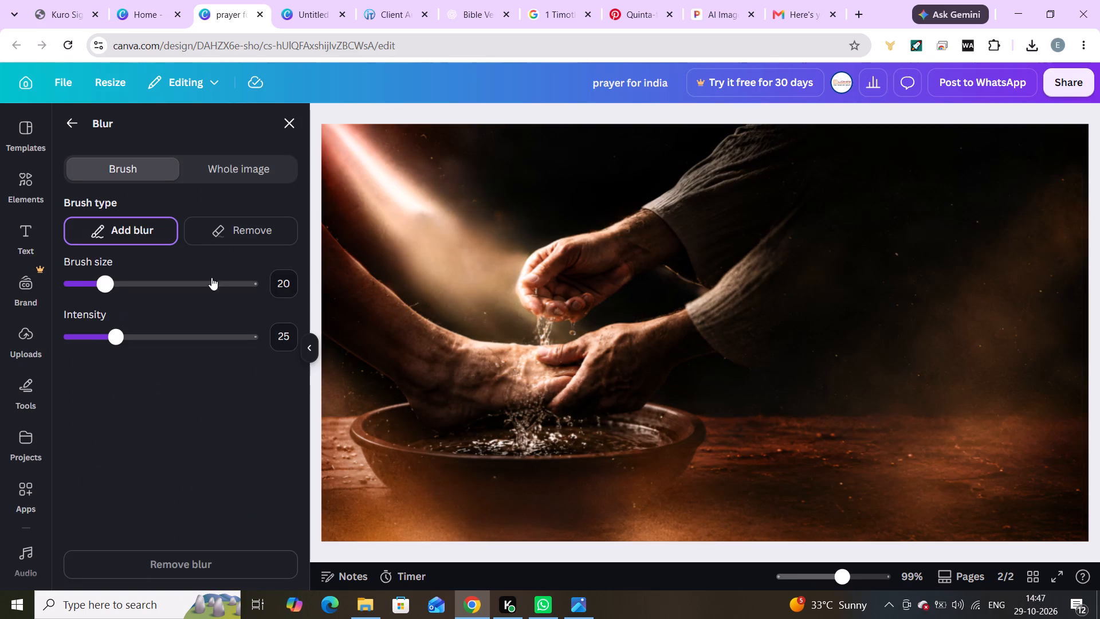
{"action": "left_click", "coordinate": [215, 178]}
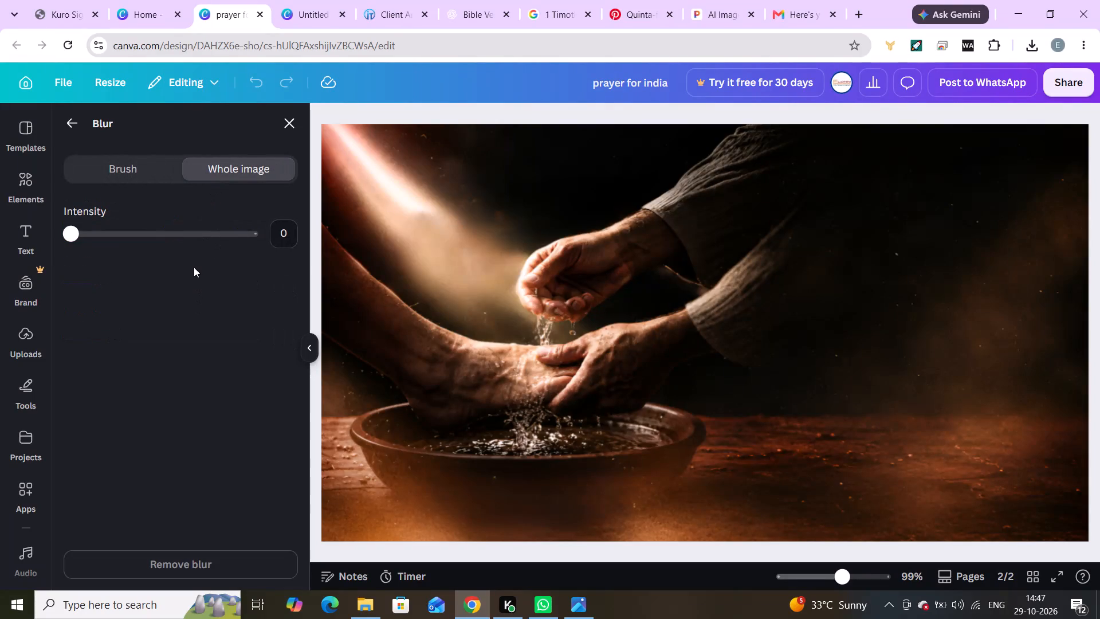
{"action": "left_click", "coordinate": [194, 267]}
{"action": "left_click", "coordinate": [153, 229]}
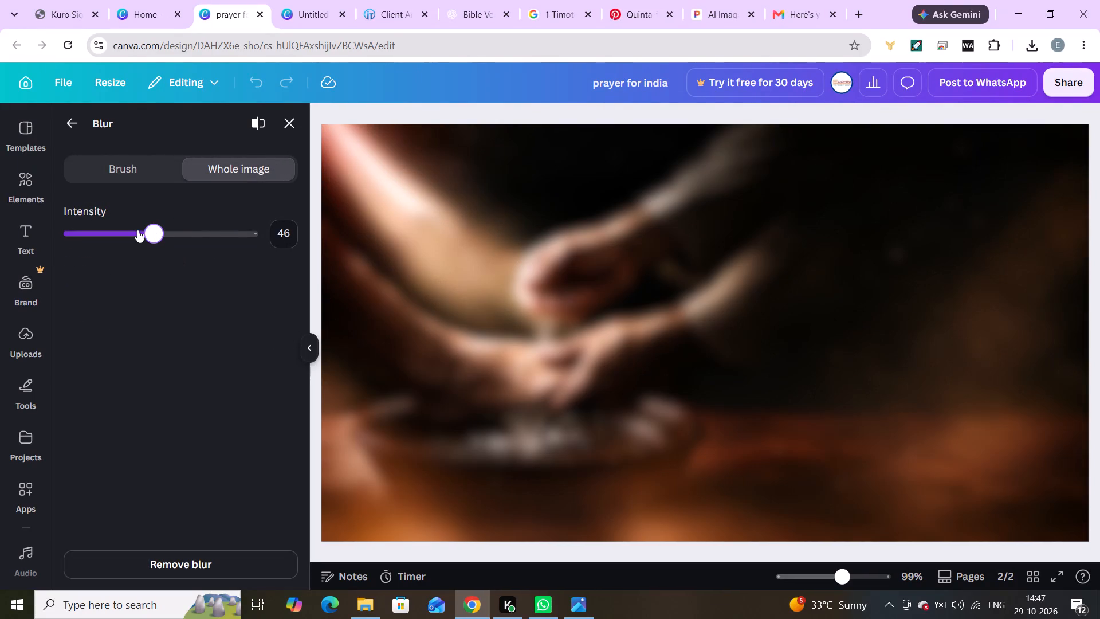
{"action": "left_click", "coordinate": [136, 231]}
{"action": "left_click_drag", "start_coordinate": [136, 231], "coordinate": [123, 231]}
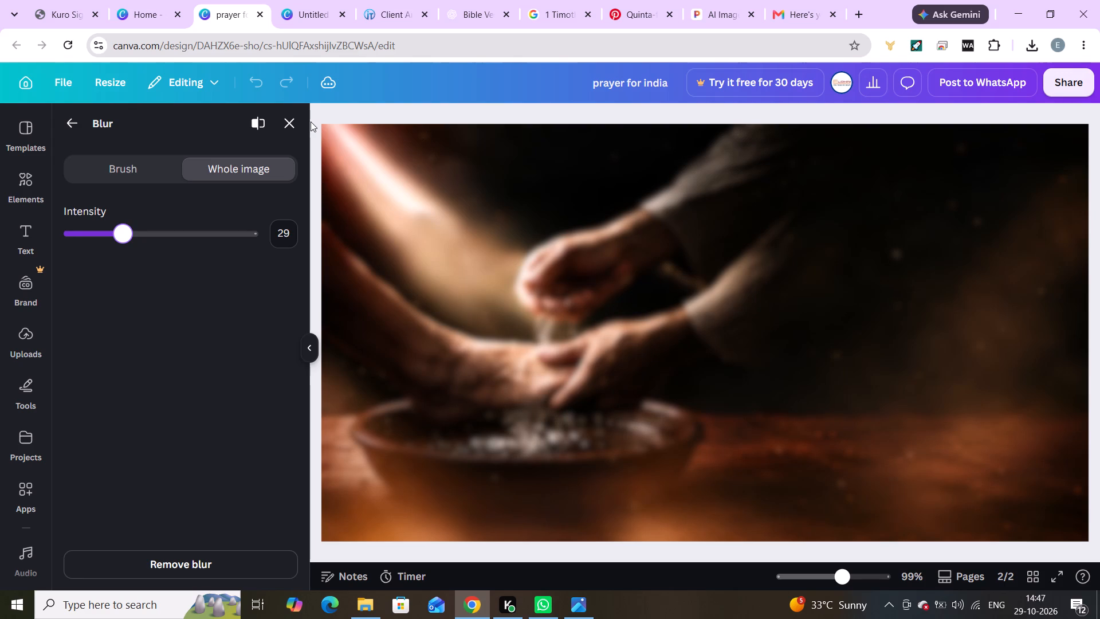
{"action": "left_click", "coordinate": [278, 126]}
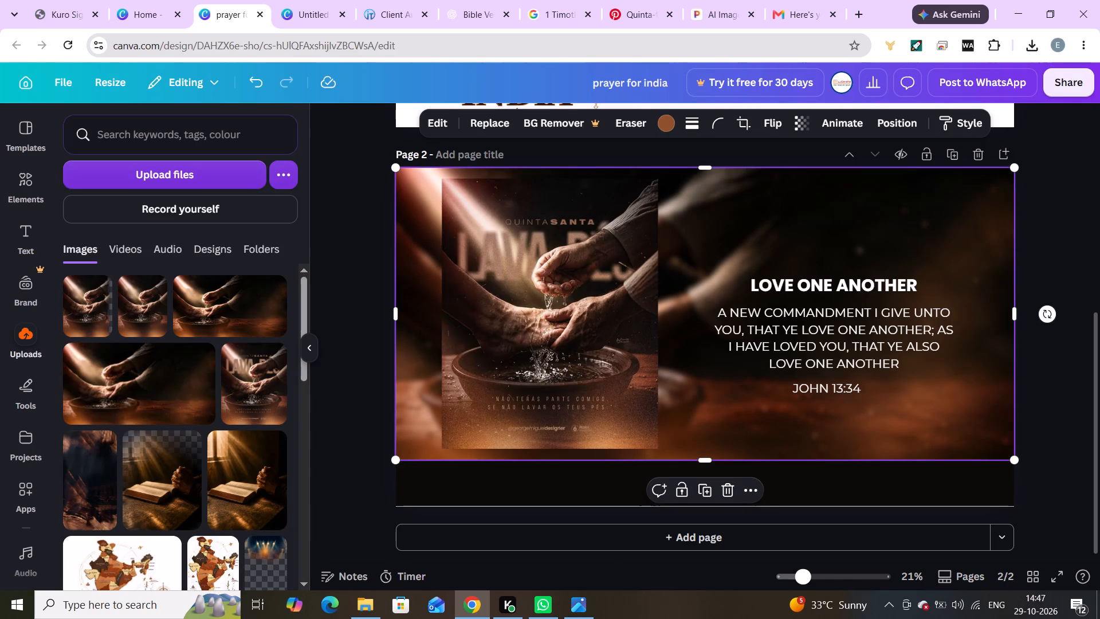
{"action": "left_click", "coordinate": [1046, 242]}
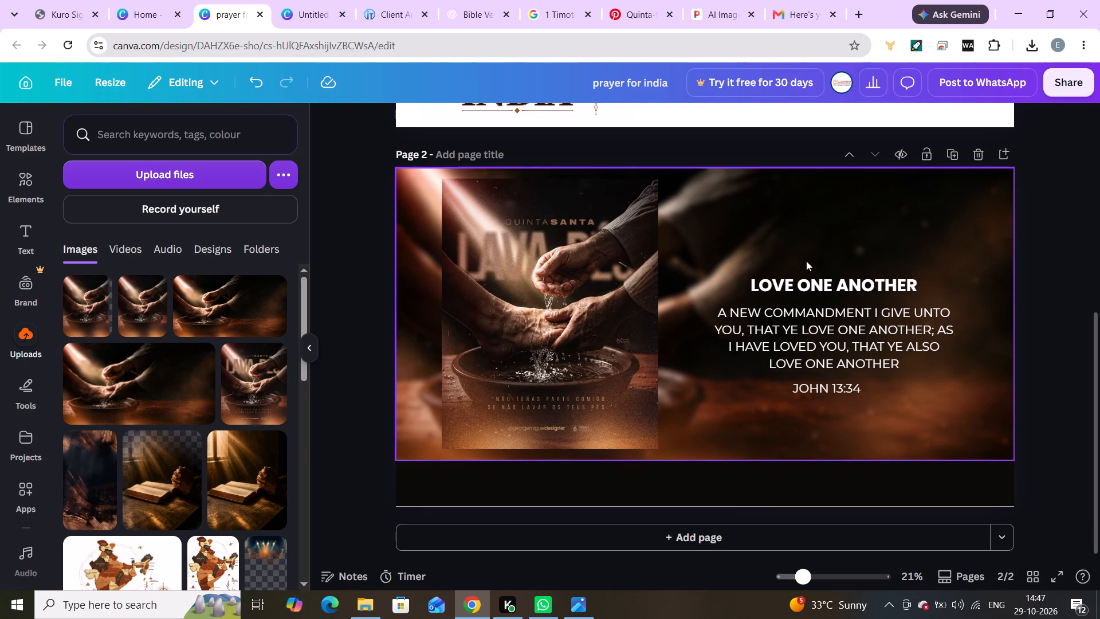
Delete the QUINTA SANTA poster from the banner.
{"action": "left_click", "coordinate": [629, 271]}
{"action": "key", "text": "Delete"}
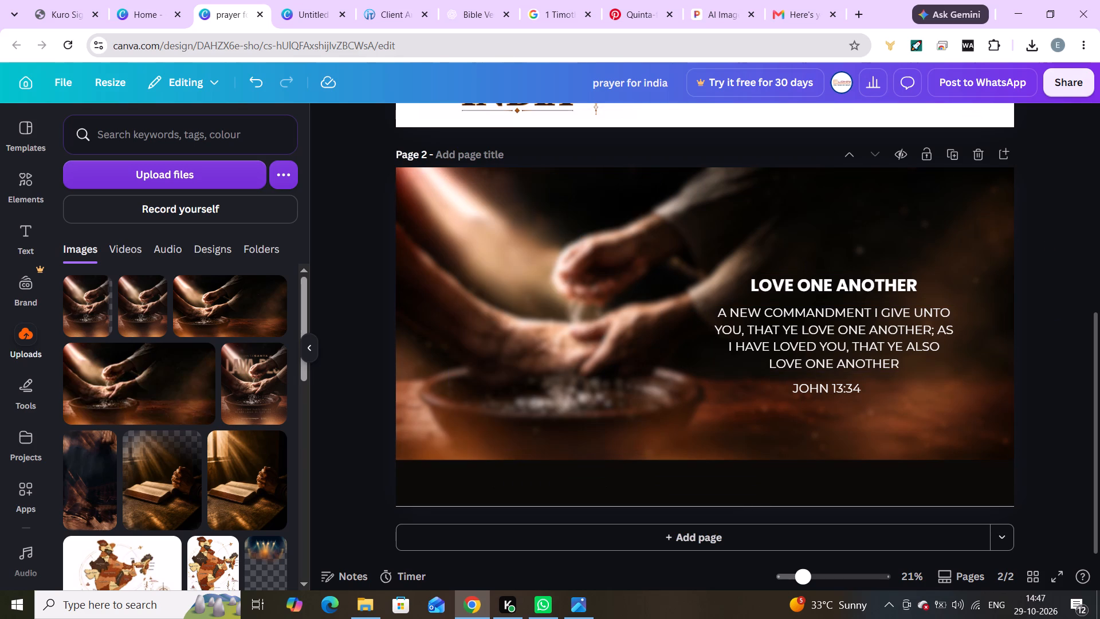
Add the uploaded portrait foot-washing photo without lettering, place it over the left part of the blurred background and enlarge it.
{"action": "left_click", "coordinate": [90, 320]}
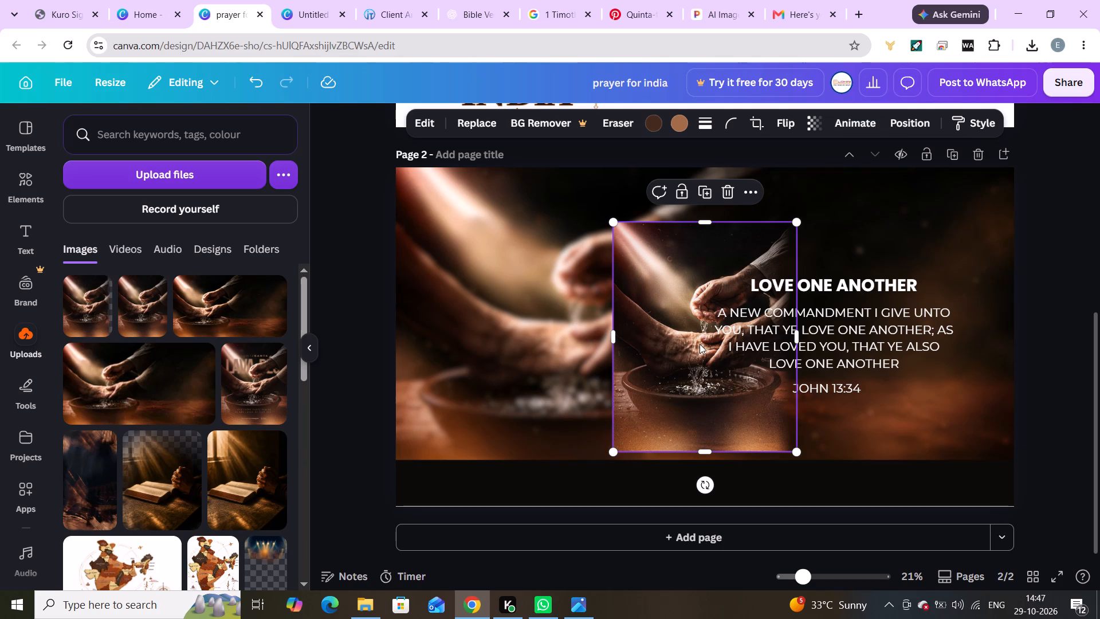
{"action": "left_click_drag", "start_coordinate": [699, 344], "coordinate": [523, 323]}
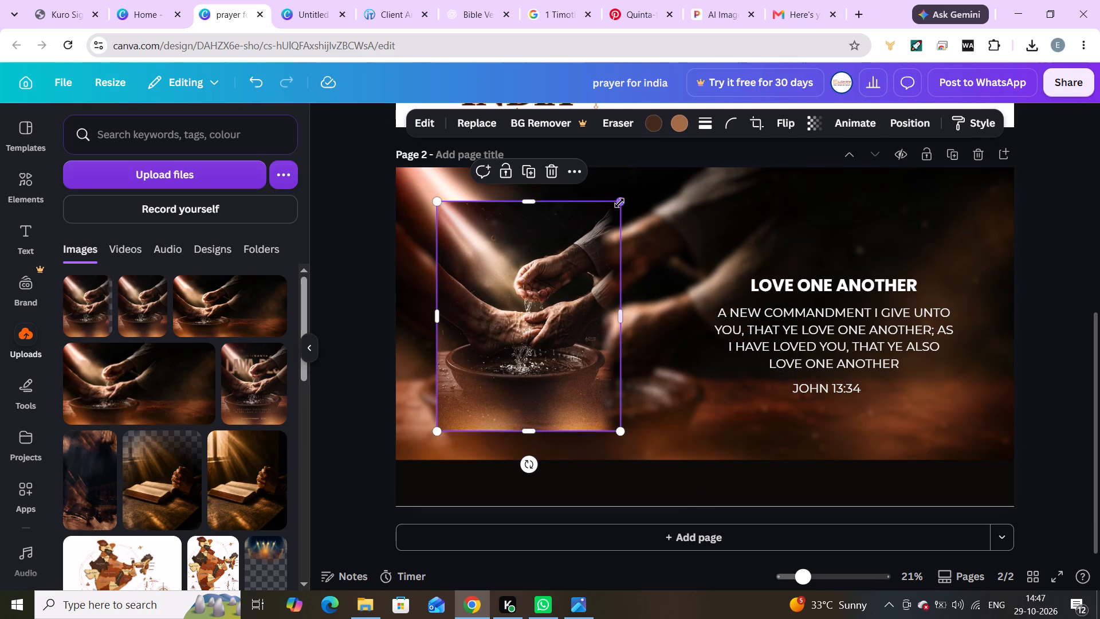
{"action": "left_click_drag", "start_coordinate": [620, 203], "coordinate": [639, 192]}
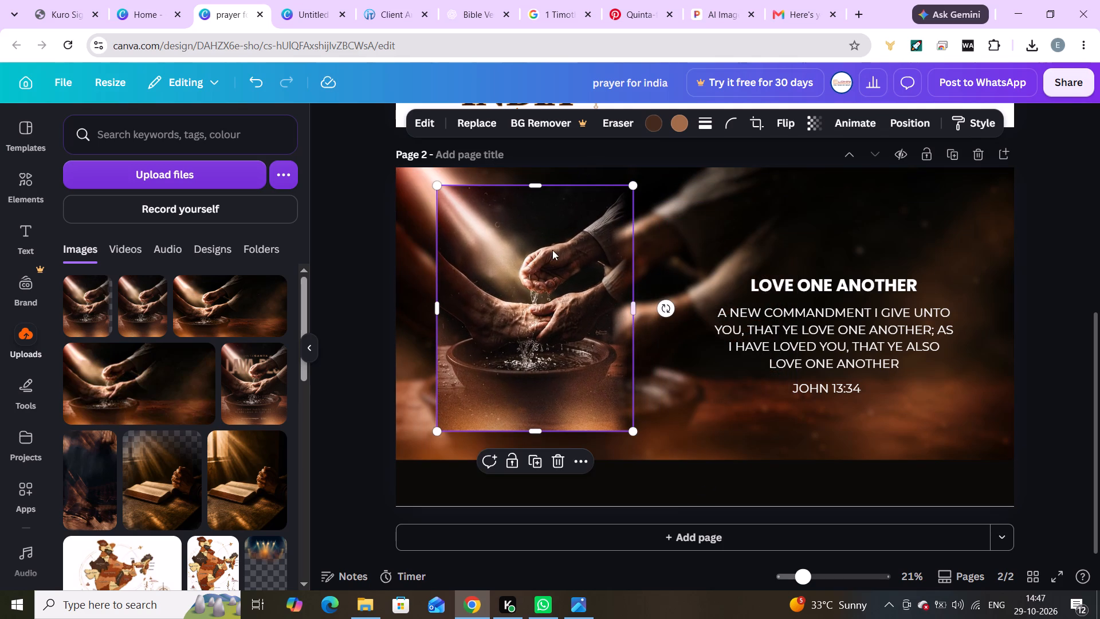
{"action": "double_click", "coordinate": [552, 250]}
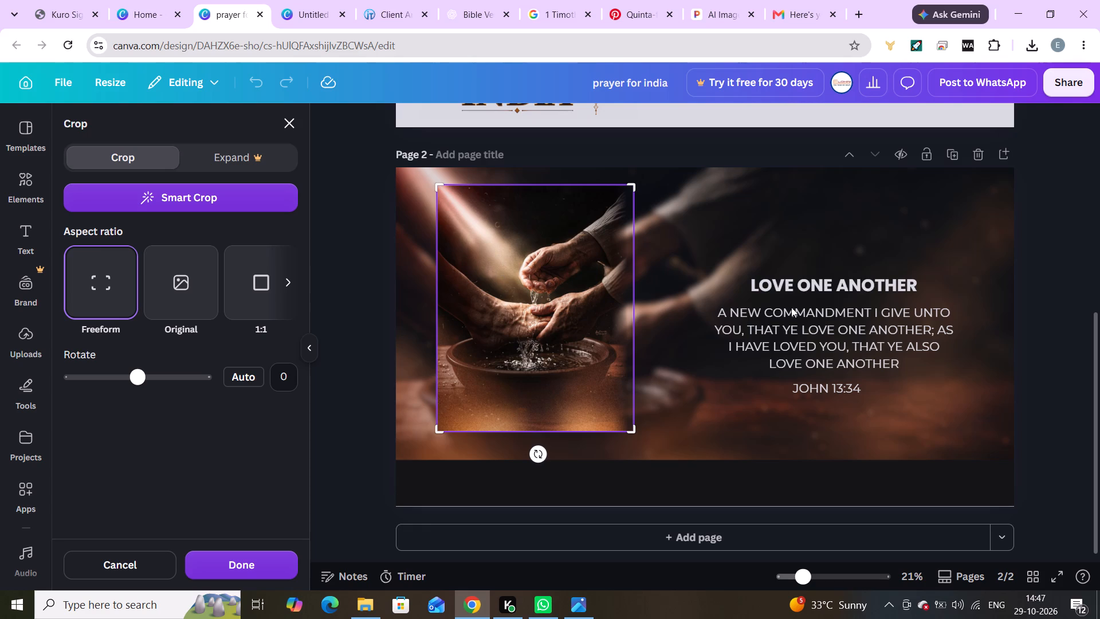
{"action": "left_click", "coordinate": [1089, 355]}
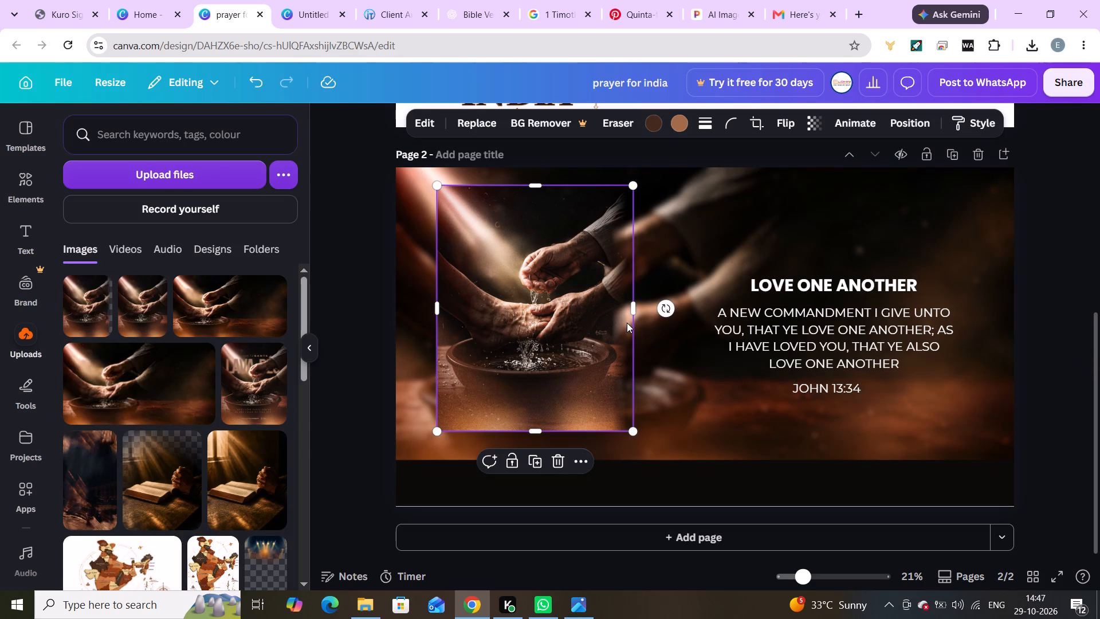
{"action": "left_click_drag", "start_coordinate": [542, 315], "coordinate": [514, 316]}
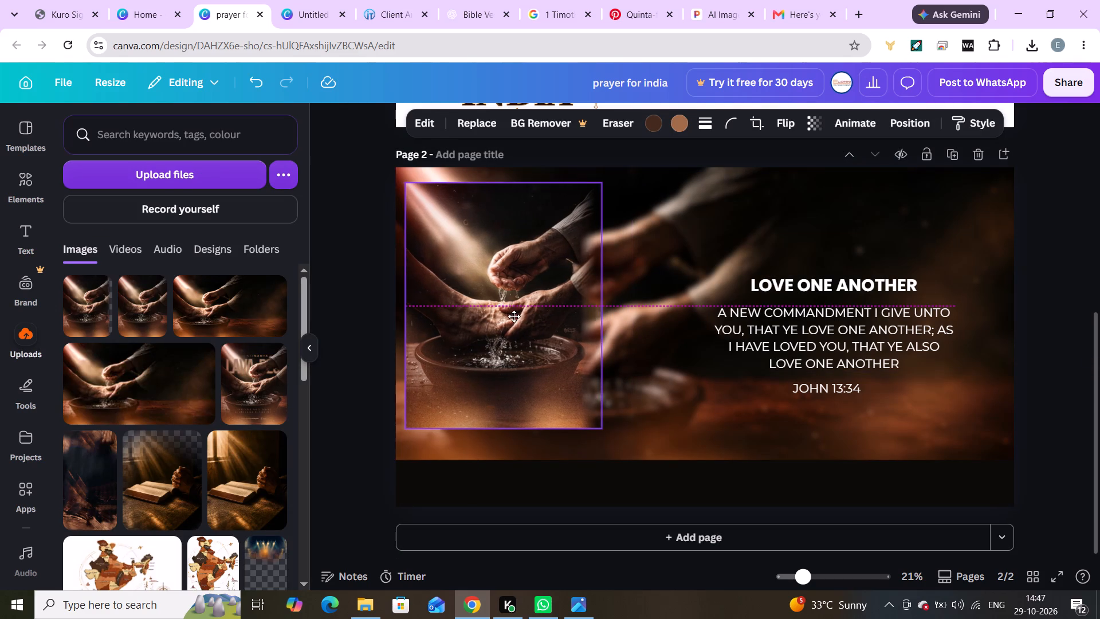
{"action": "left_click_drag", "start_coordinate": [514, 316], "coordinate": [514, 317]}
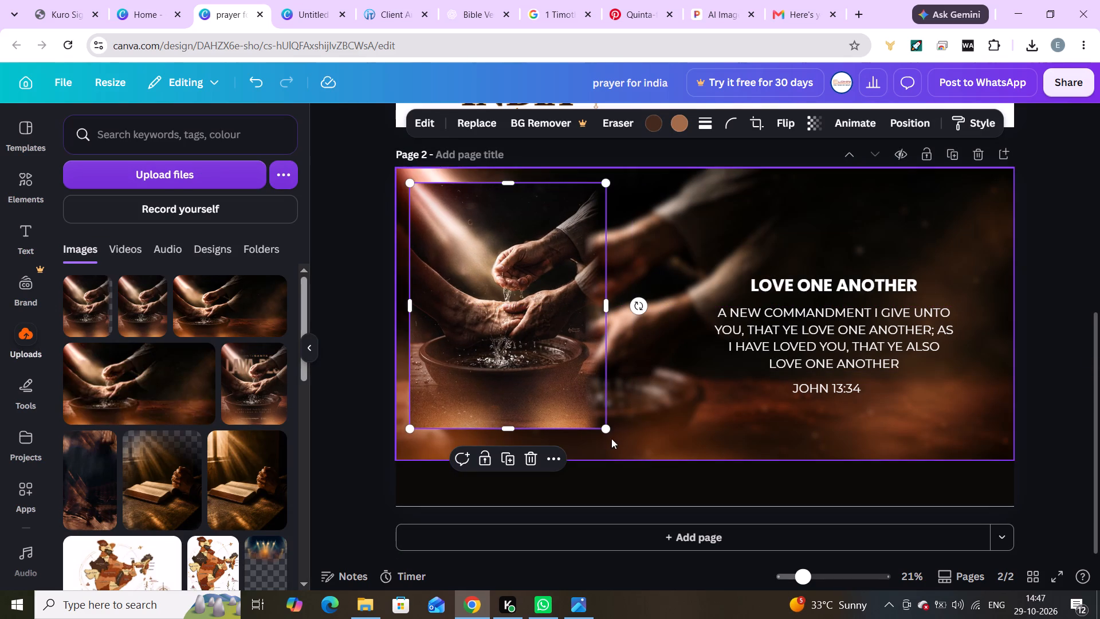
{"action": "left_click_drag", "start_coordinate": [608, 430], "coordinate": [619, 446]}
{"action": "left_click", "coordinate": [1022, 306]}
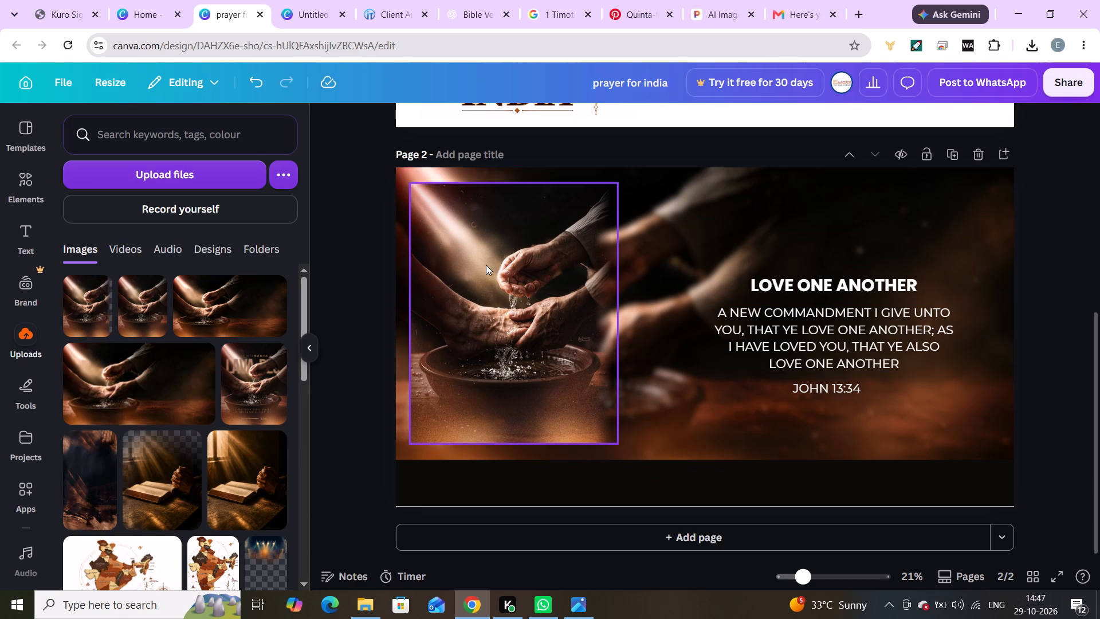
Align the portrait photo with the banner's top-left corner and enlarge it to the full height of the blurred background photo.
{"action": "left_click_drag", "start_coordinate": [486, 265], "coordinate": [471, 249]}
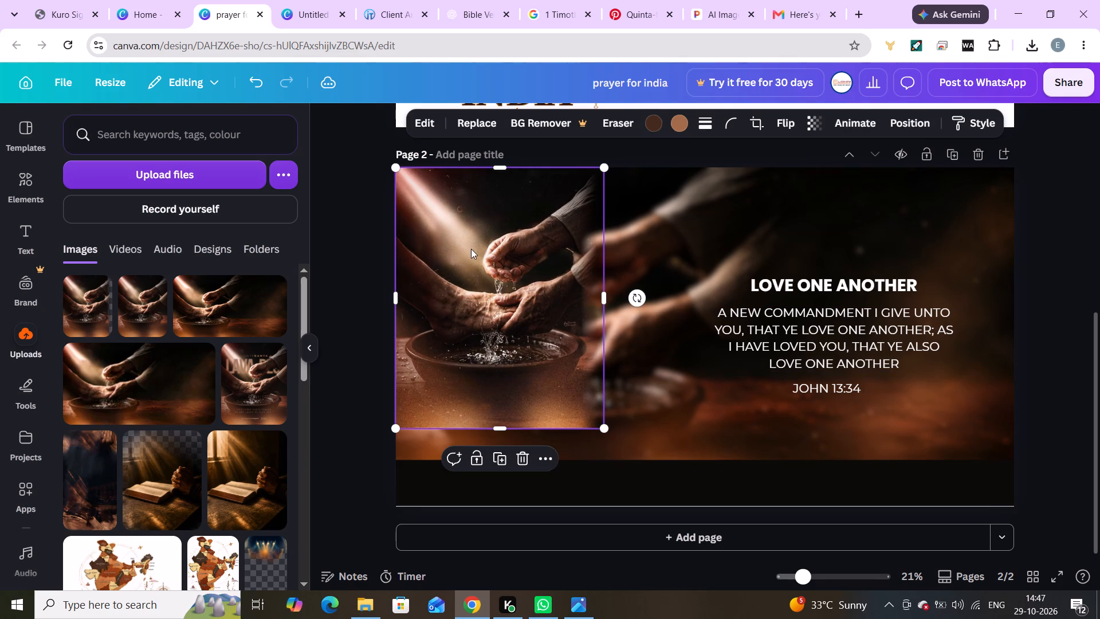
{"action": "left_click_drag", "start_coordinate": [602, 432], "coordinate": [626, 449]}
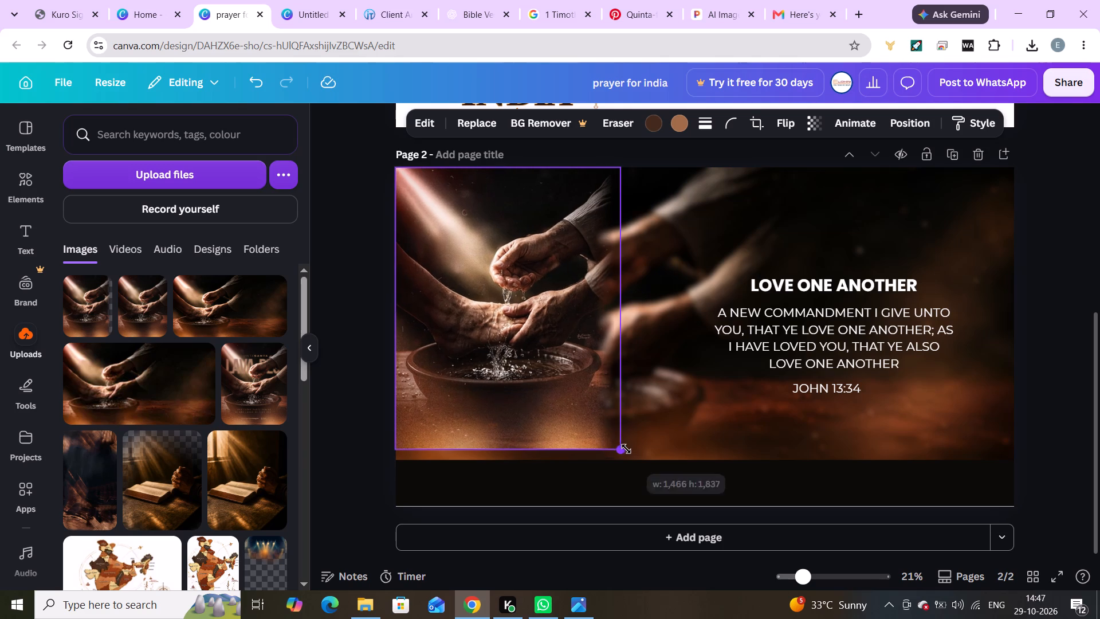
{"action": "left_click_drag", "start_coordinate": [626, 449], "coordinate": [642, 450]}
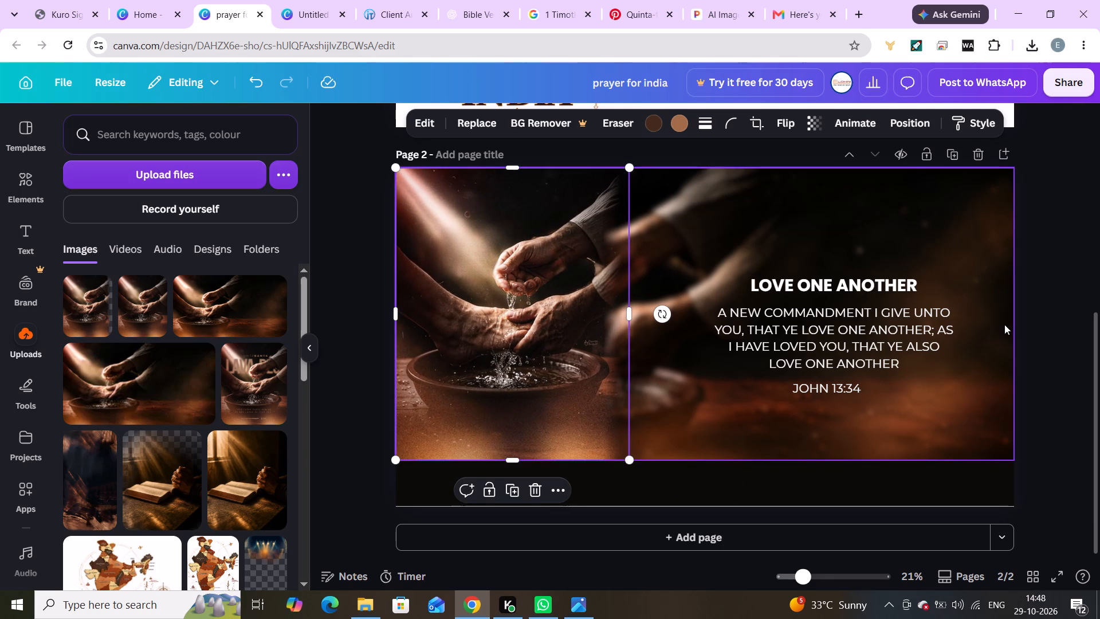
{"action": "left_click", "coordinate": [1062, 296]}
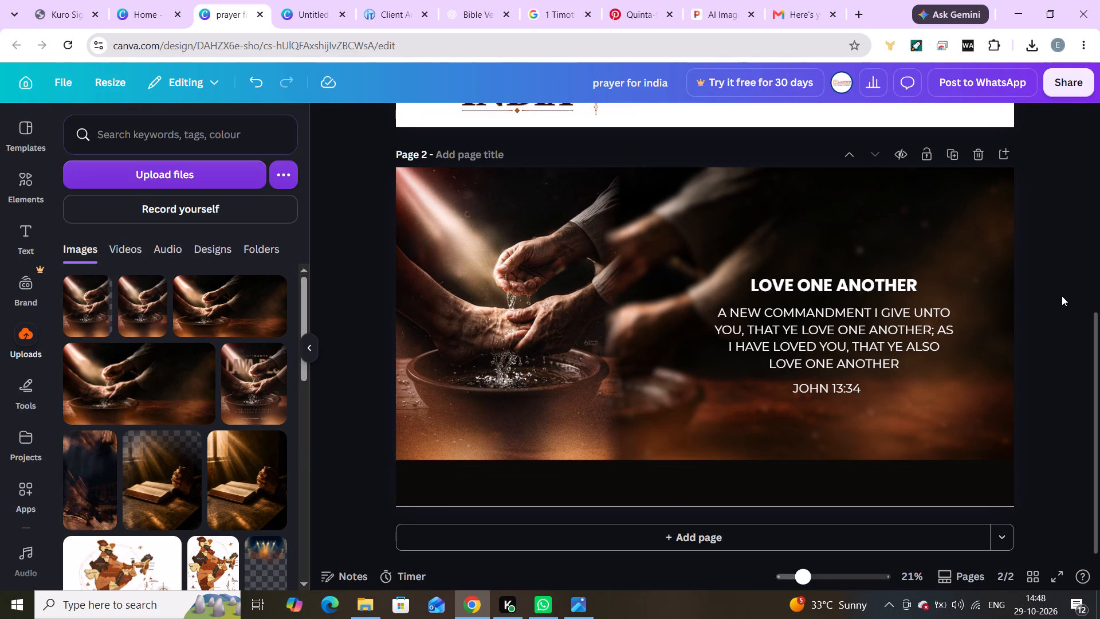
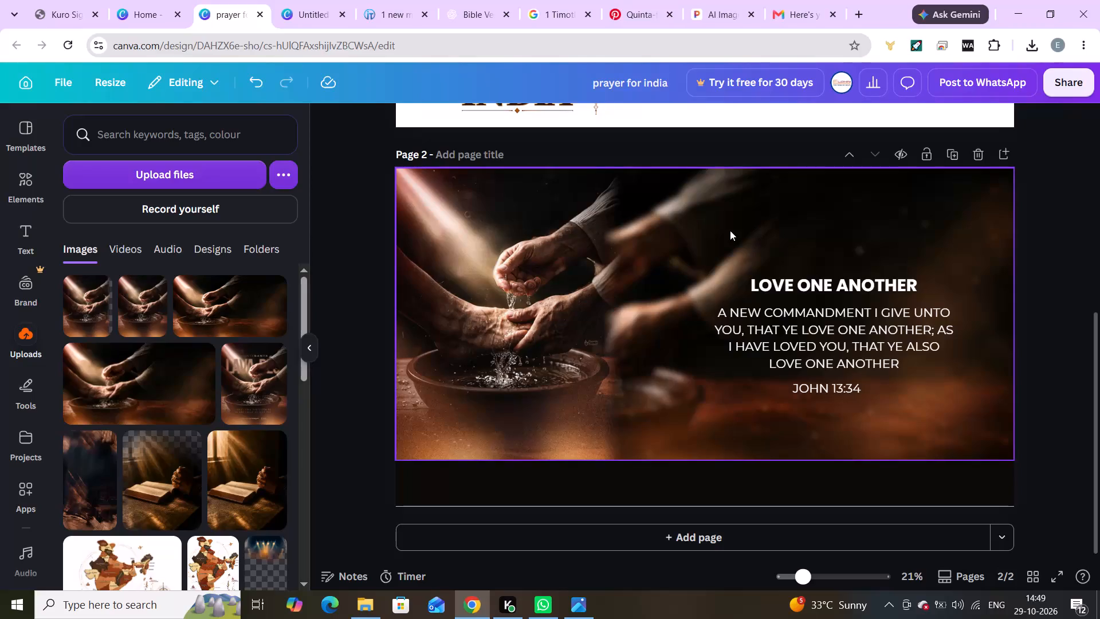
Delete the portrait foot-washing photo from the banner.
{"action": "left_click", "coordinate": [462, 320]}
{"action": "key", "text": "Delete"}
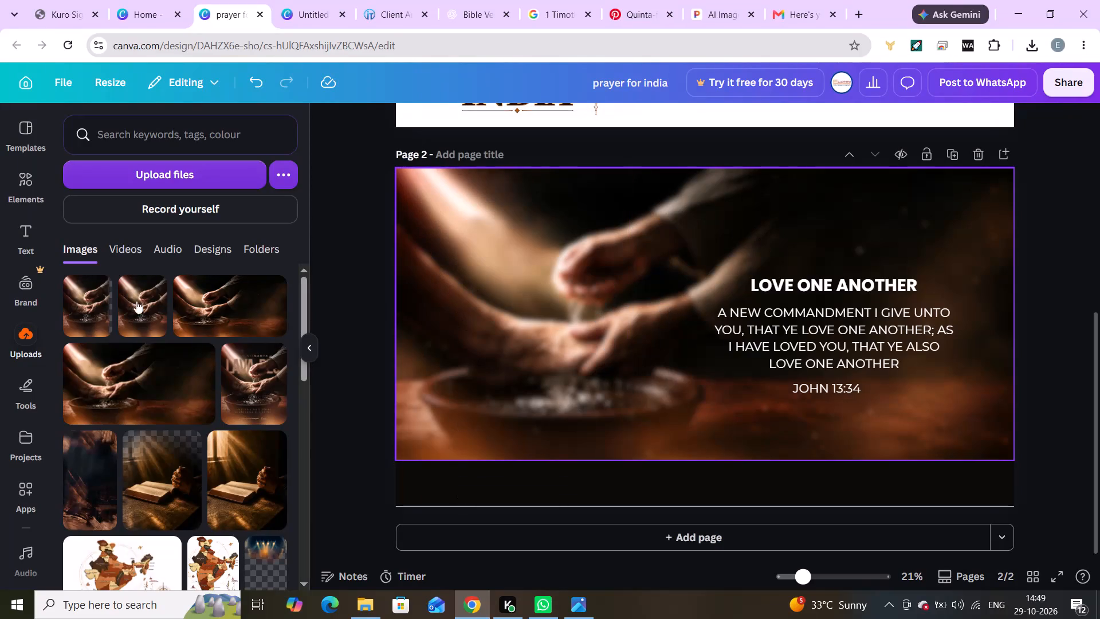
Add the second uploaded portrait foot-washing photo and enlarge it over the left part of the blurred background, leaving a small margin around it.
{"action": "left_click", "coordinate": [127, 304]}
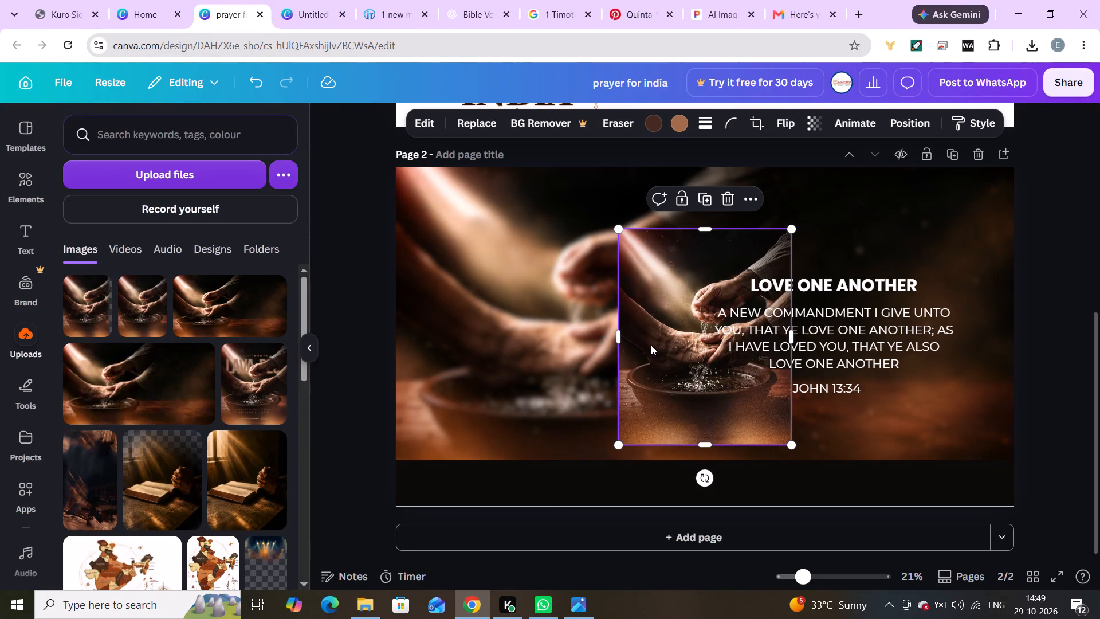
{"action": "left_click_drag", "start_coordinate": [651, 345], "coordinate": [649, 325]}
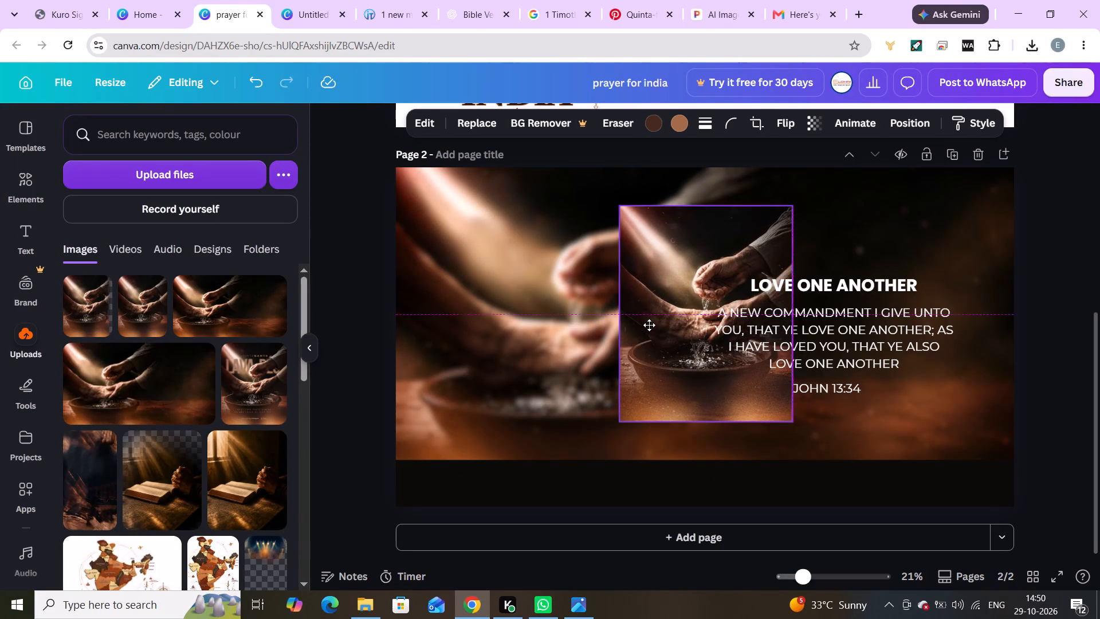
{"action": "left_click_drag", "start_coordinate": [649, 325], "coordinate": [598, 322]}
{"action": "left_click_drag", "start_coordinate": [670, 331], "coordinate": [519, 298]}
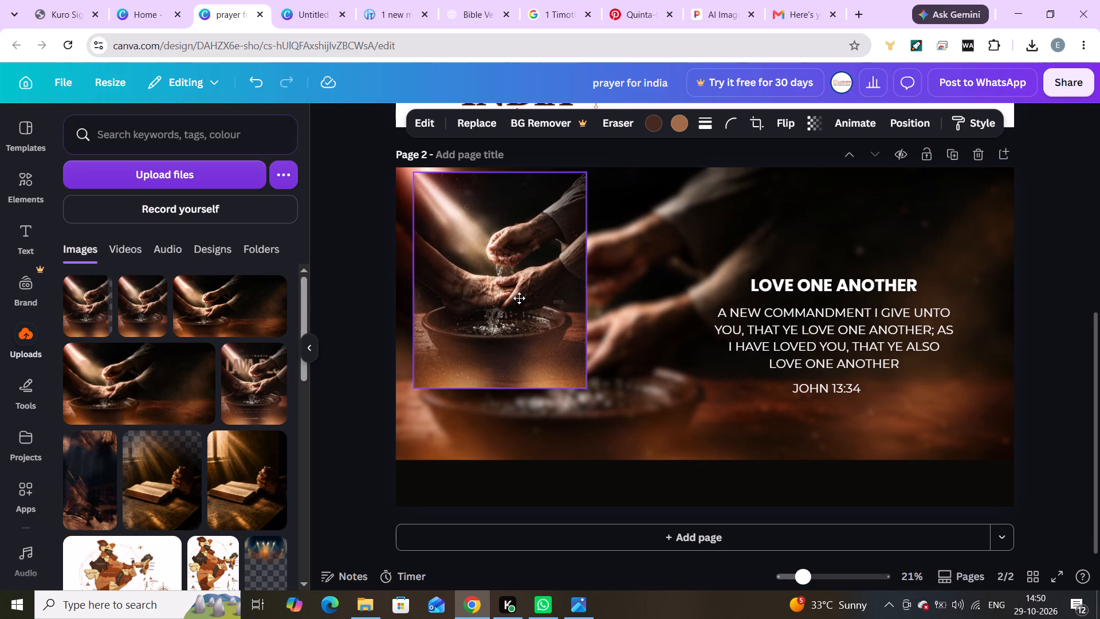
{"action": "left_click_drag", "start_coordinate": [519, 298], "coordinate": [519, 299]}
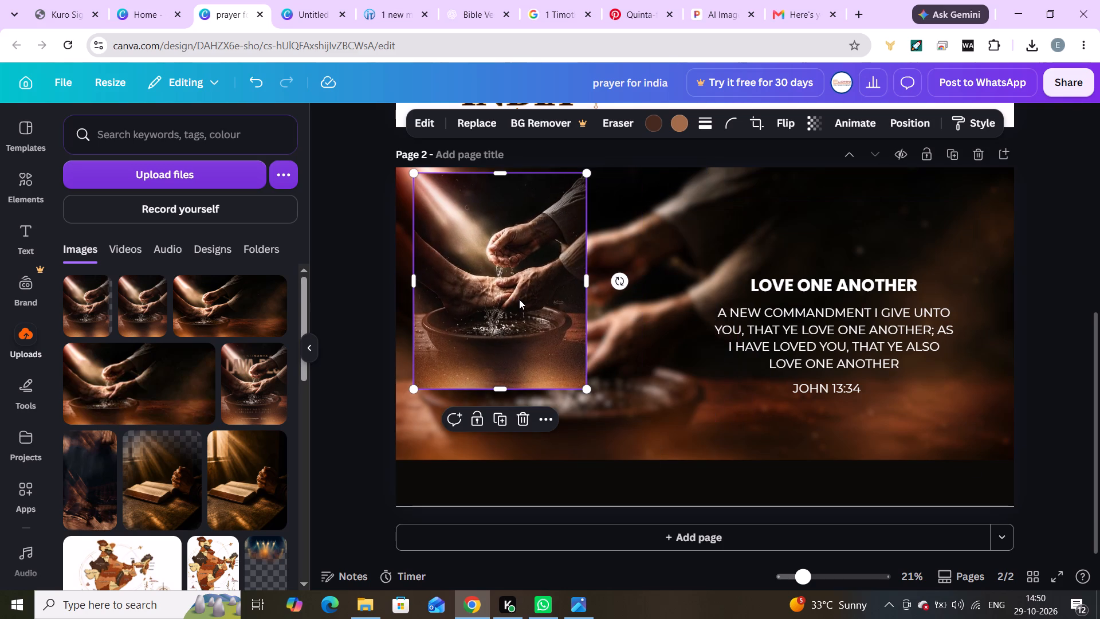
{"action": "left_click_drag", "start_coordinate": [538, 297], "coordinate": [537, 329]}
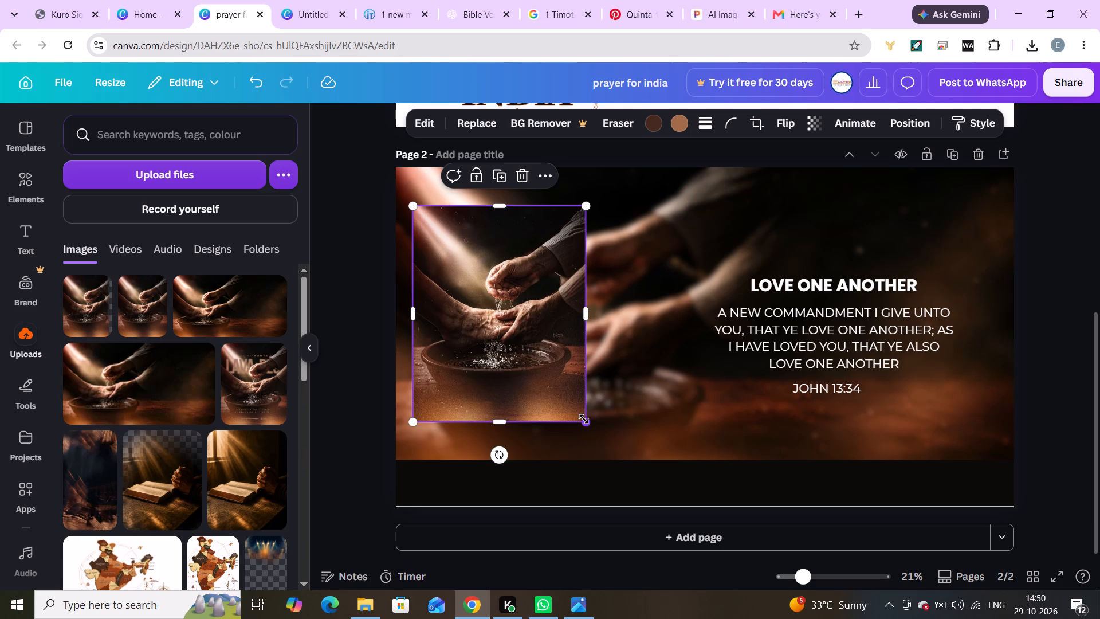
{"action": "left_click_drag", "start_coordinate": [584, 420], "coordinate": [603, 440]}
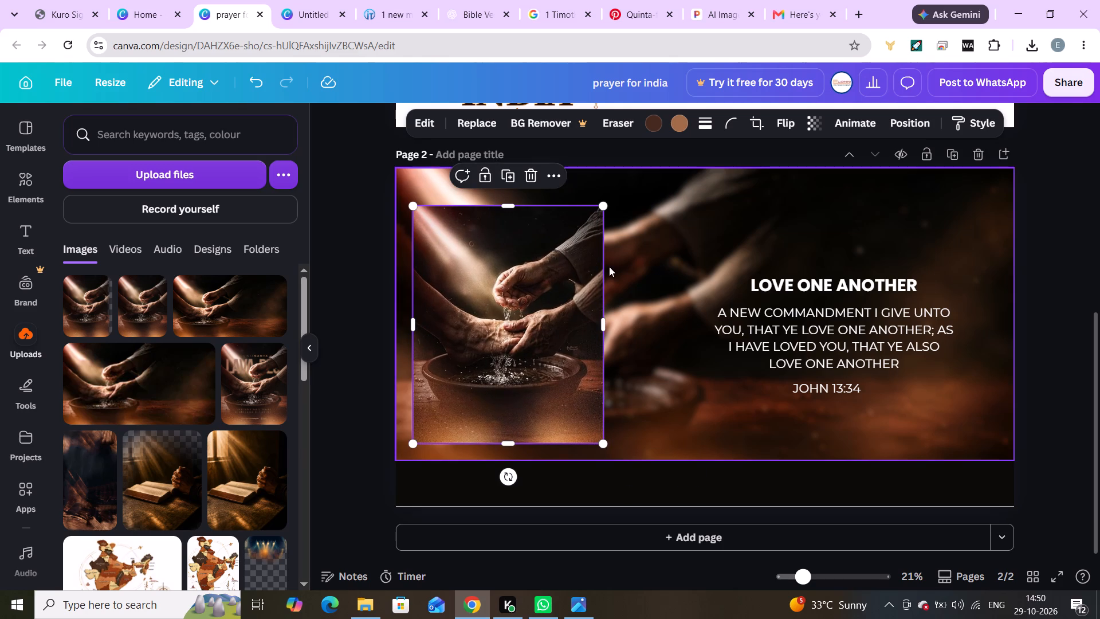
{"action": "left_click_drag", "start_coordinate": [608, 206], "coordinate": [640, 199]}
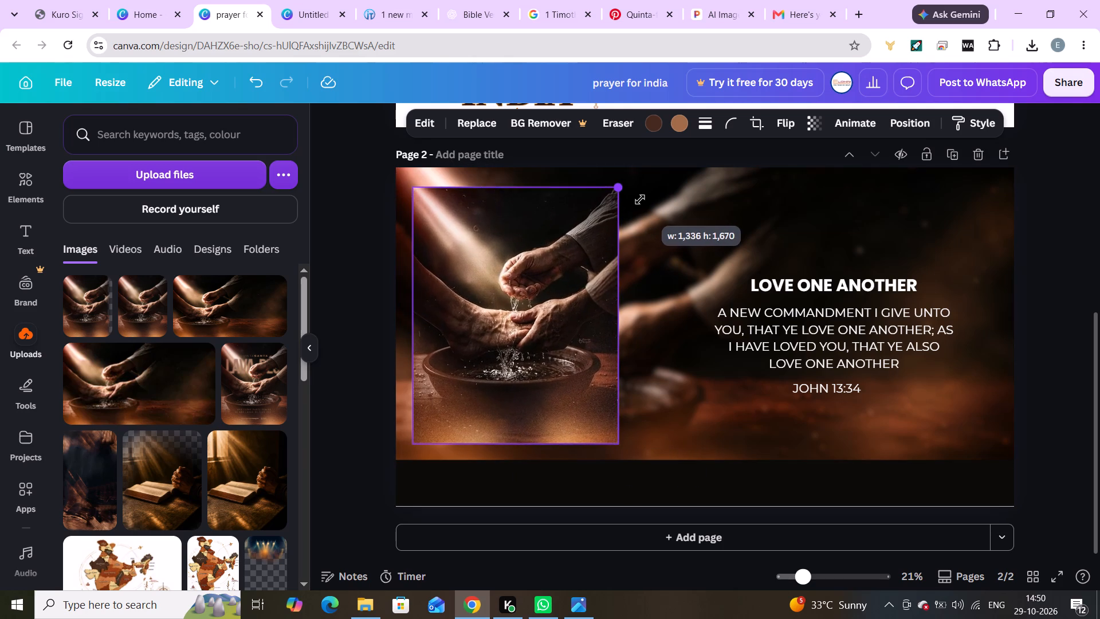
{"action": "left_click_drag", "start_coordinate": [640, 199], "coordinate": [644, 198]}
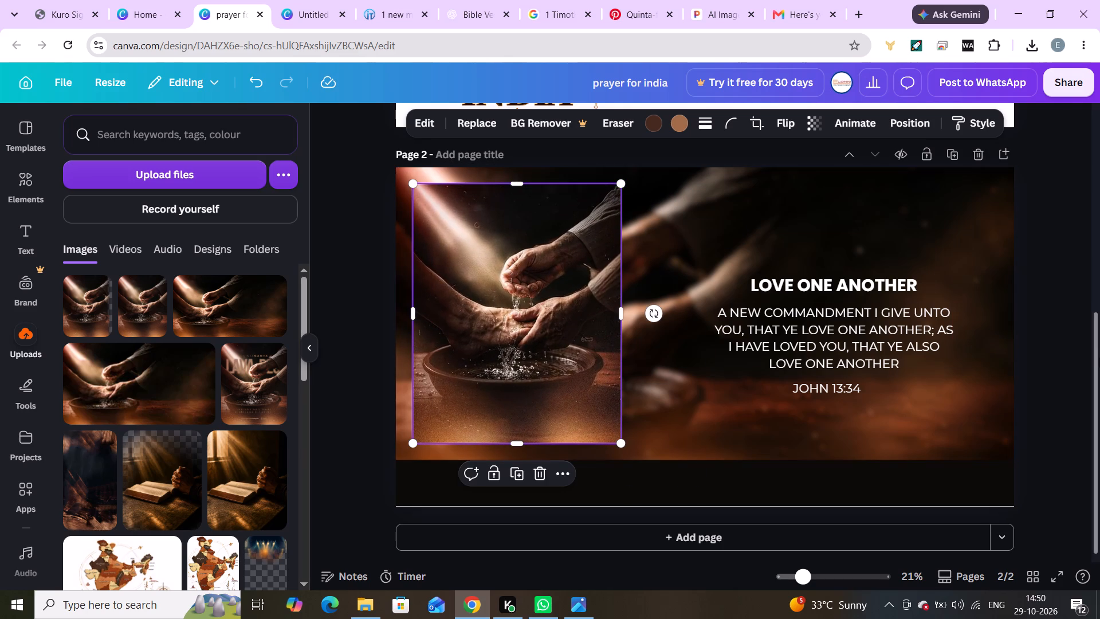
{"action": "left_click", "coordinate": [1063, 354]}
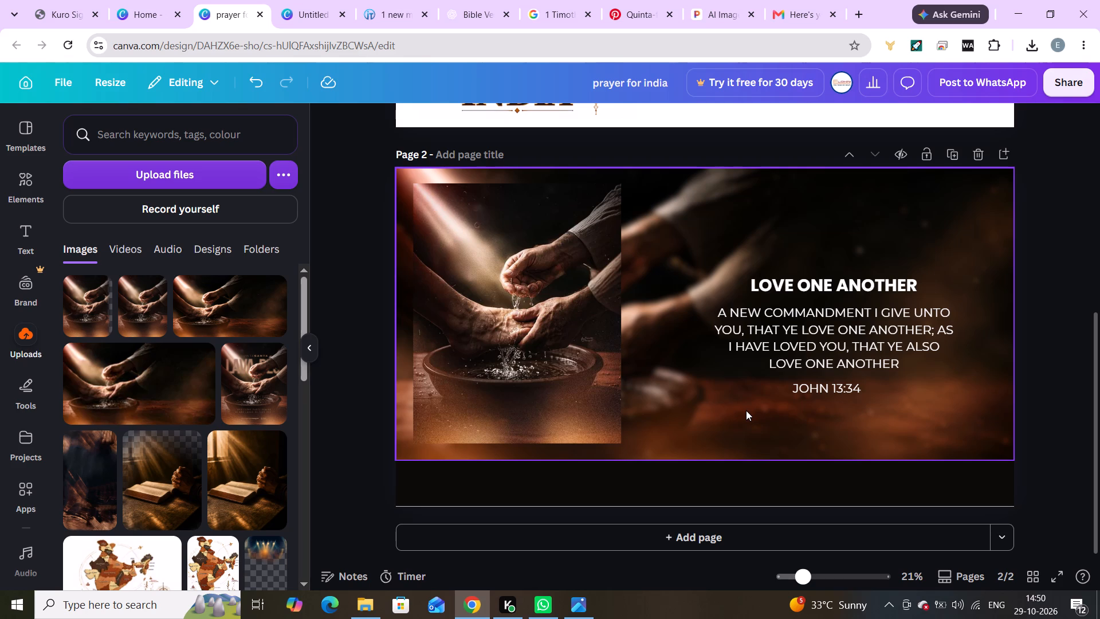
Delete the blurred foot-washing background photo from page 2.
{"action": "left_click", "coordinate": [643, 421]}
{"action": "key", "text": "Delete"}
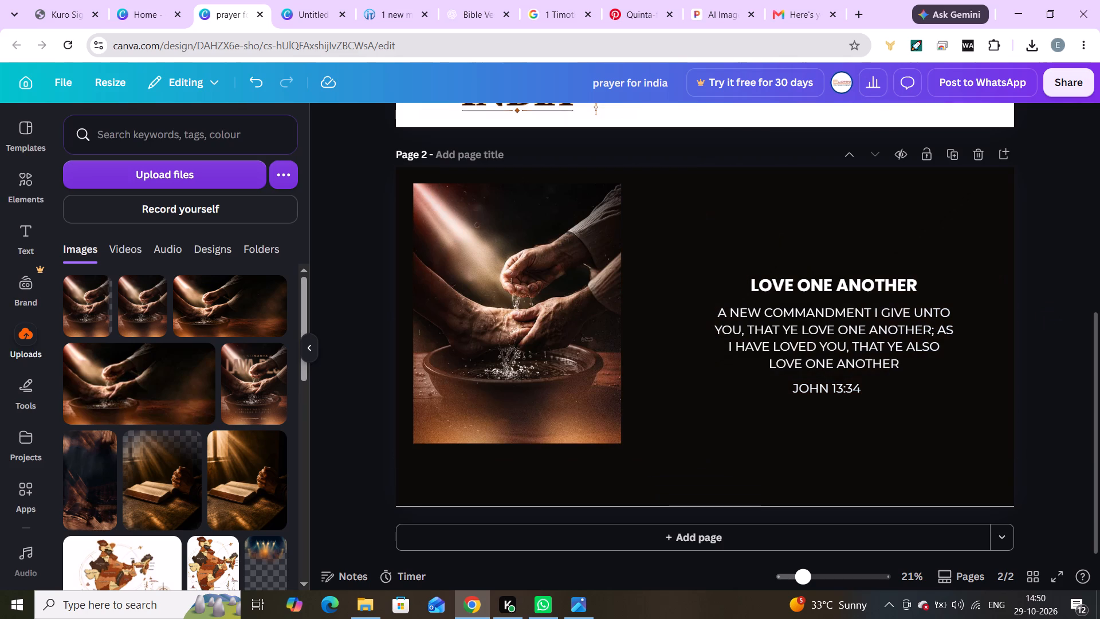
Align the portrait photo with the page's top-left corner and enlarge it to full page height, about 1,766 × 2,208.
{"action": "left_click_drag", "start_coordinate": [508, 351], "coordinate": [492, 344]}
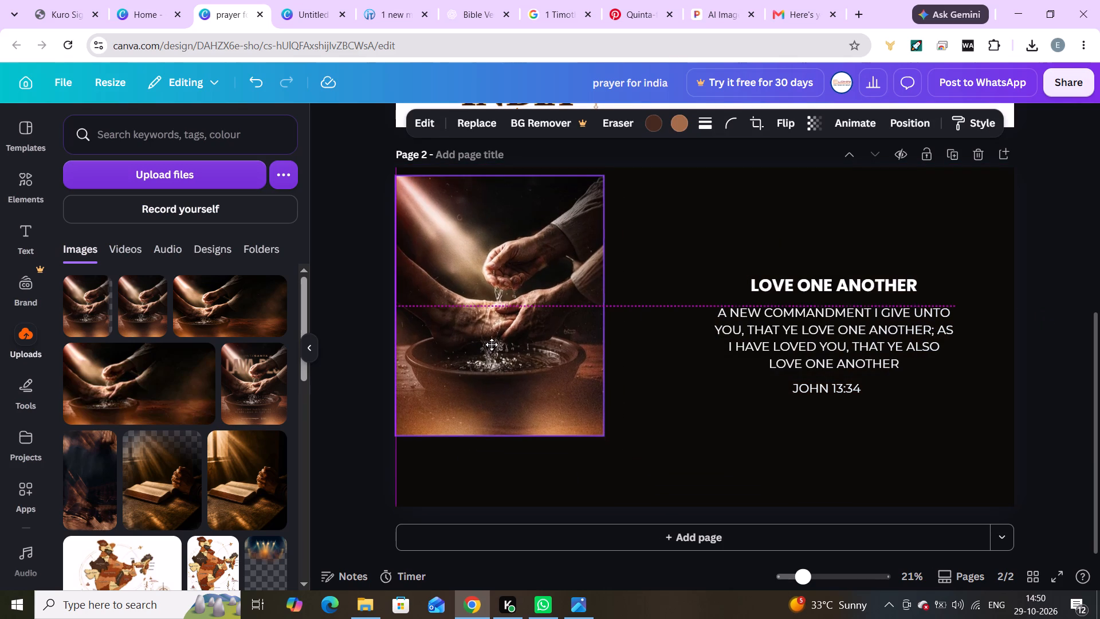
{"action": "left_click_drag", "start_coordinate": [492, 344], "coordinate": [493, 339]}
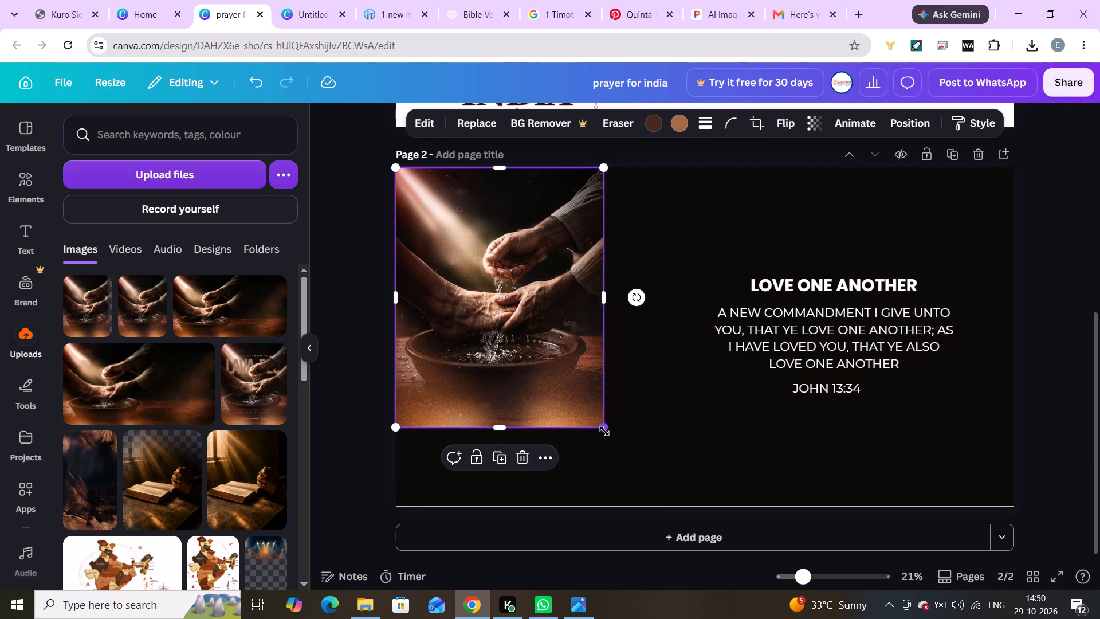
{"action": "left_click_drag", "start_coordinate": [604, 431], "coordinate": [671, 509]}
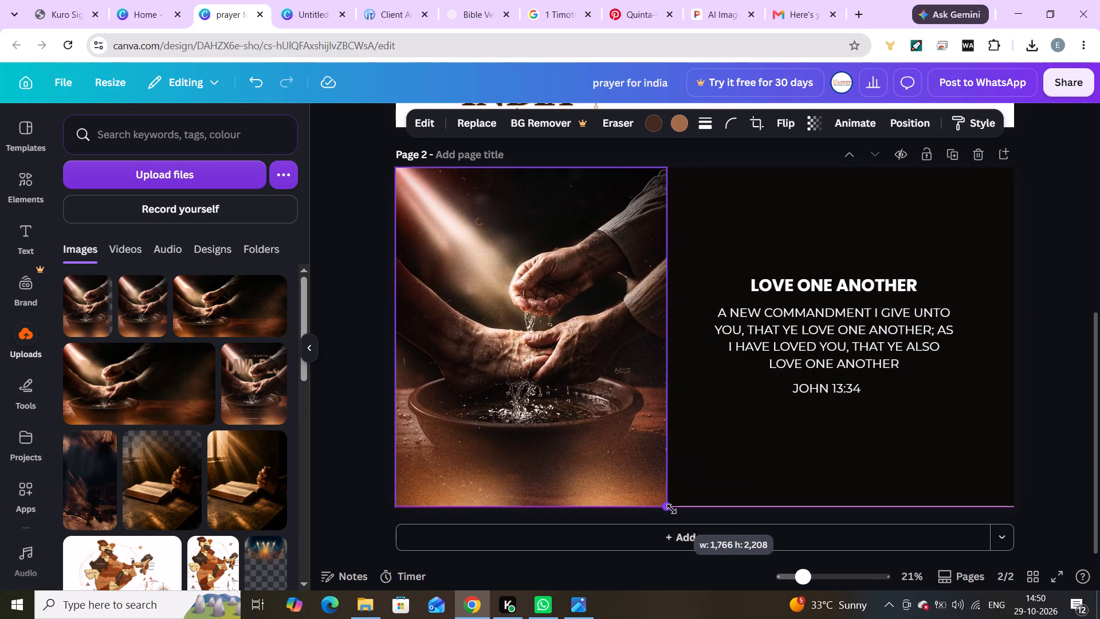
{"action": "left_click_drag", "start_coordinate": [671, 509], "coordinate": [670, 504]}
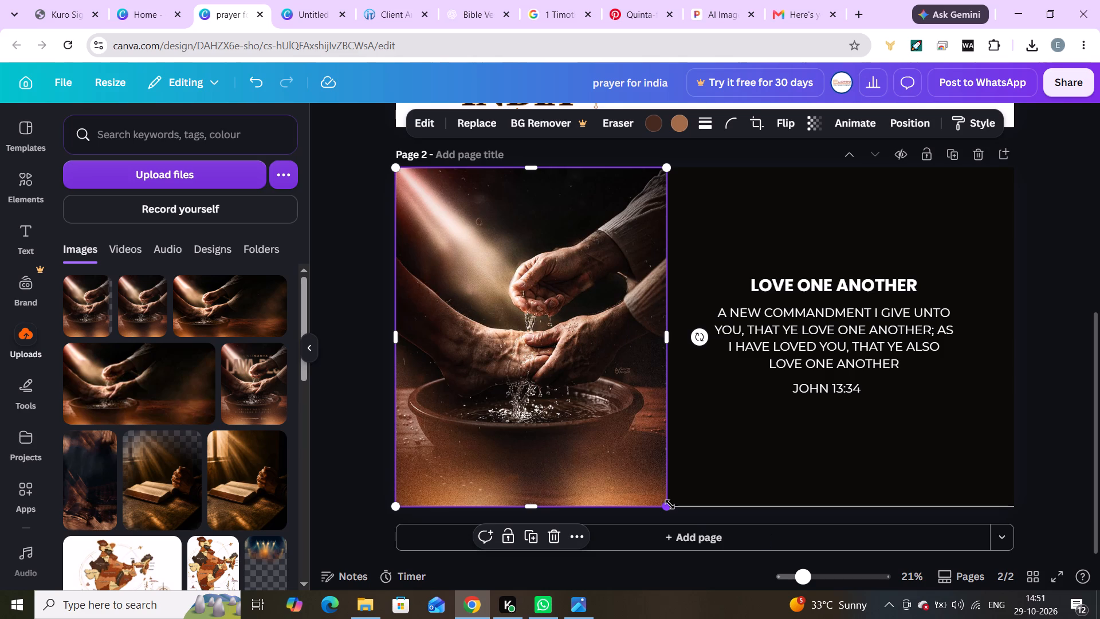
{"action": "left_click", "coordinate": [1060, 421]}
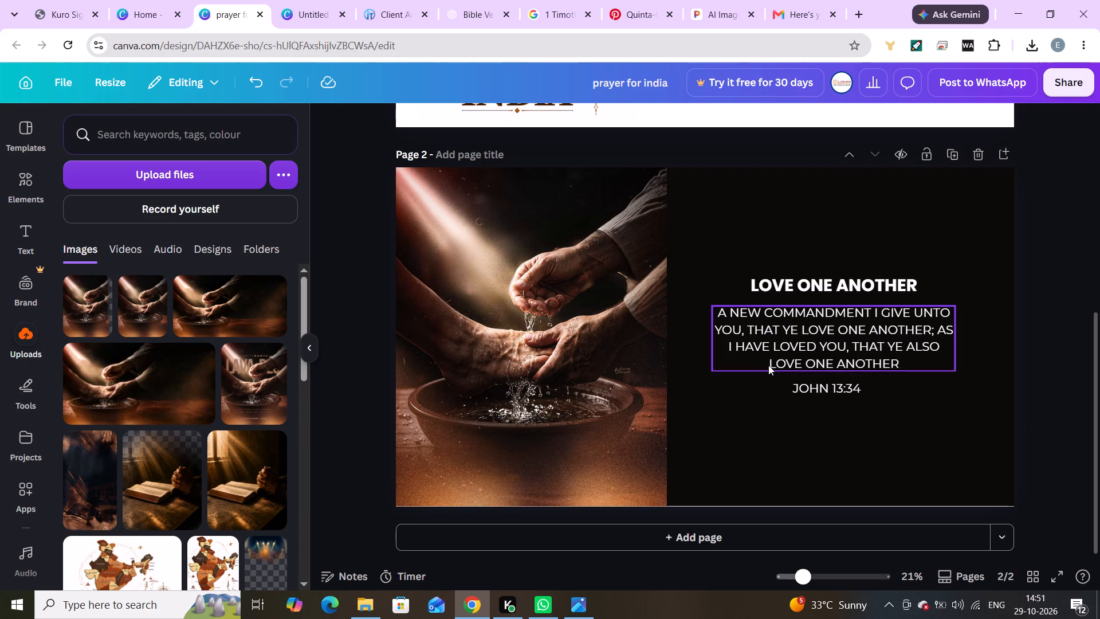
Add the uploaded wide foot-washing photo, crop it to its dark right-hand part and place it against the portrait photo at the page's top edge.
{"action": "left_click", "coordinate": [205, 411]}
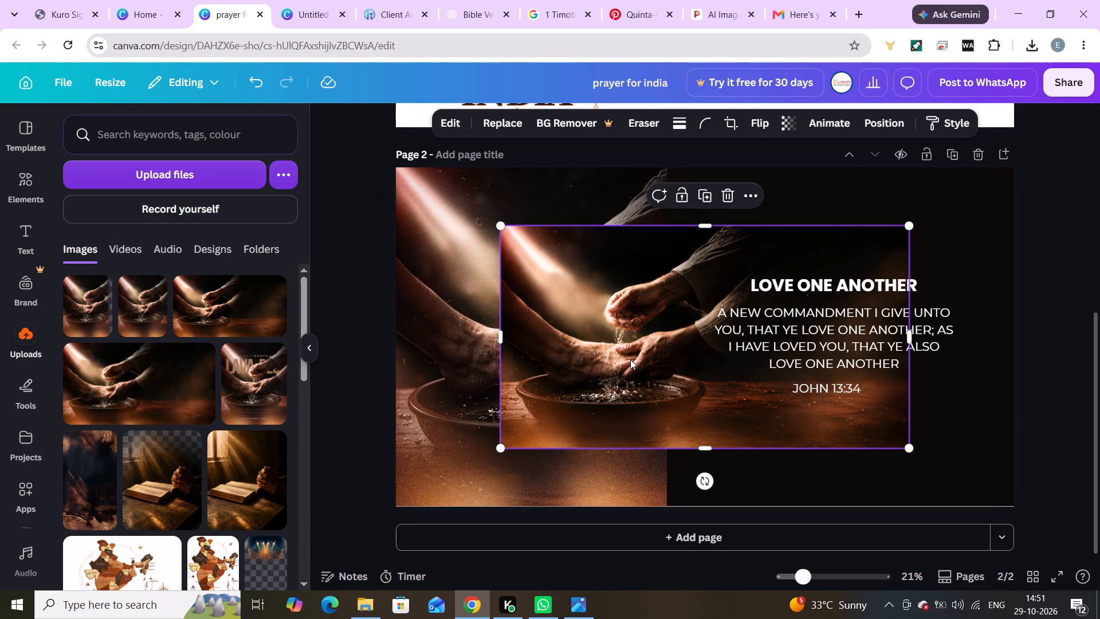
{"action": "left_click_drag", "start_coordinate": [503, 333], "coordinate": [720, 350]}
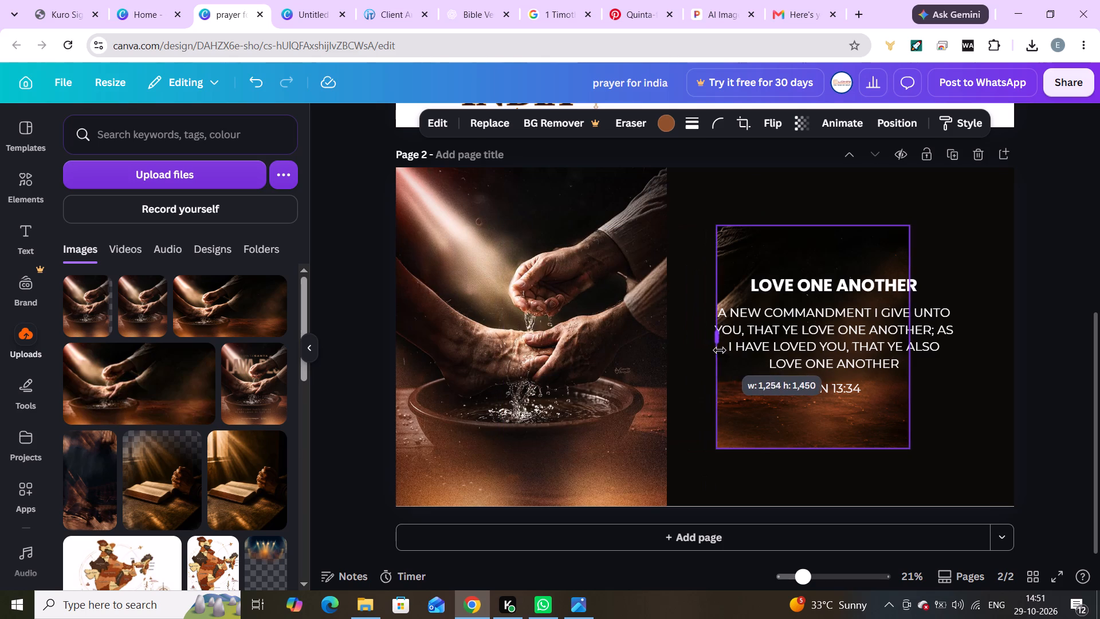
{"action": "left_click_drag", "start_coordinate": [720, 350], "coordinate": [727, 350]}
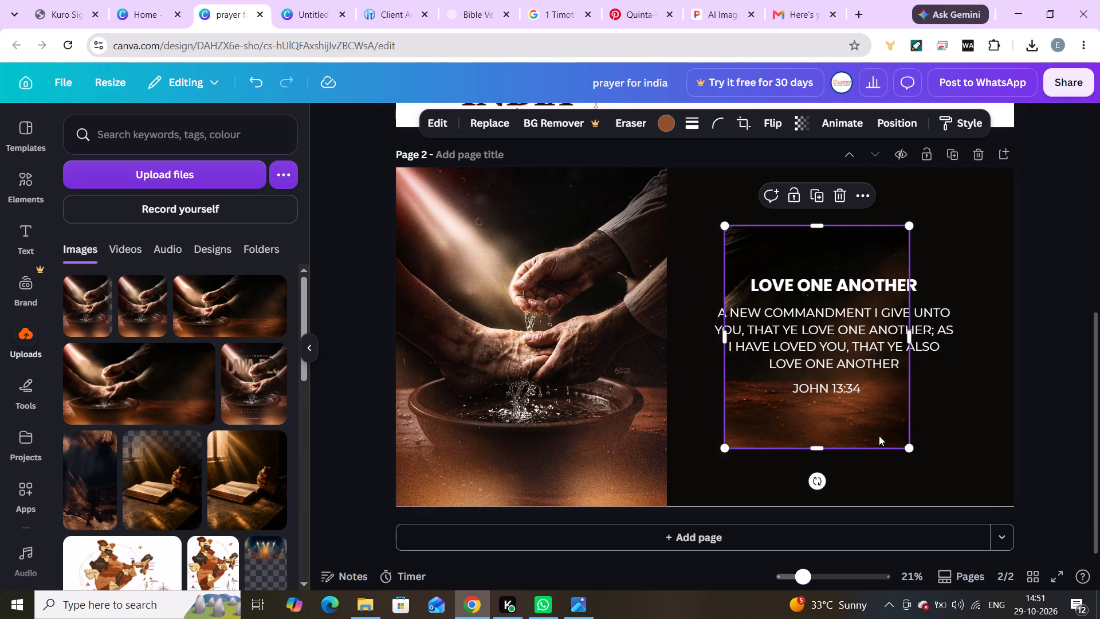
{"action": "left_click_drag", "start_coordinate": [844, 421], "coordinate": [787, 363]}
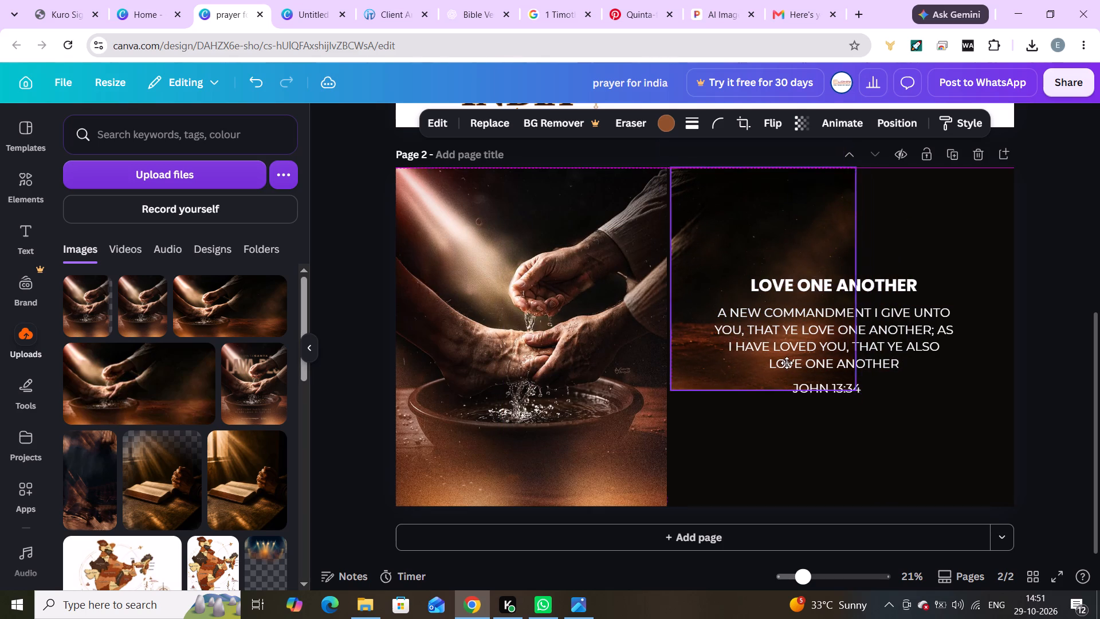
{"action": "left_click_drag", "start_coordinate": [787, 363], "coordinate": [785, 363]}
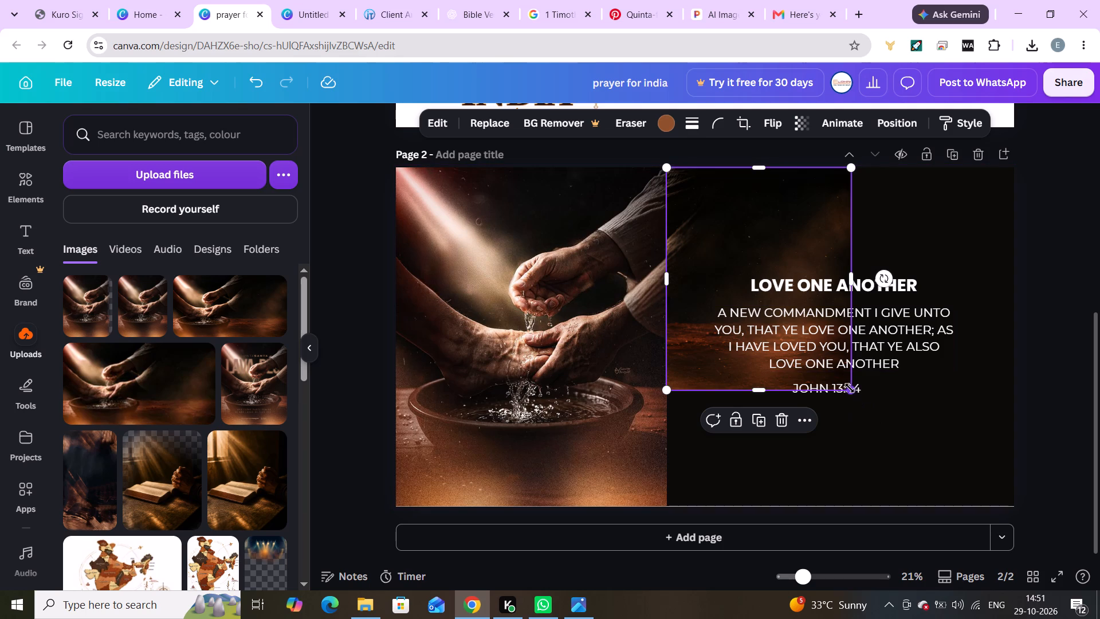
Enlarge the cropped dark photo to full page height and extend it to the page's right edge behind the verse text.
{"action": "left_click_drag", "start_coordinate": [850, 389], "coordinate": [940, 476]}
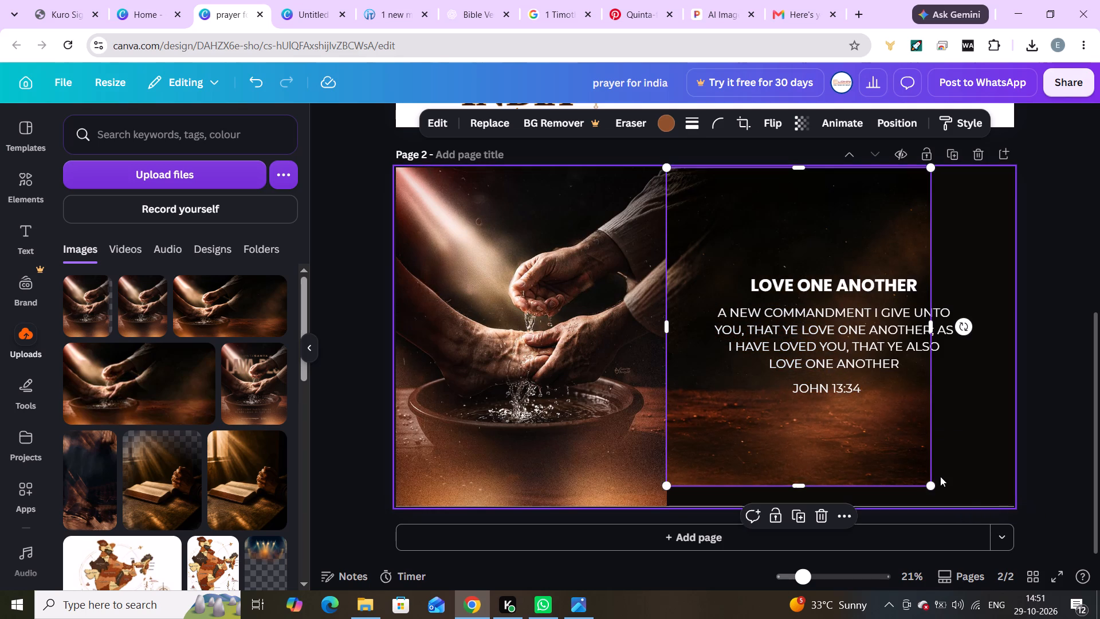
{"action": "left_click", "coordinate": [940, 476]}
{"action": "left_click", "coordinate": [883, 448]}
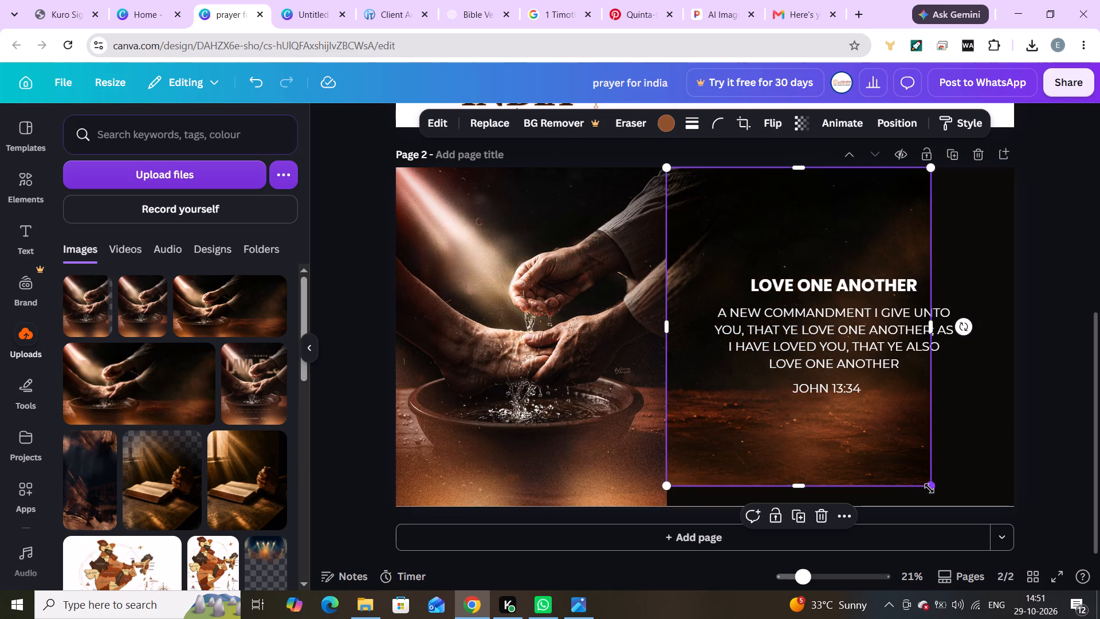
{"action": "left_click_drag", "start_coordinate": [929, 488], "coordinate": [954, 502]}
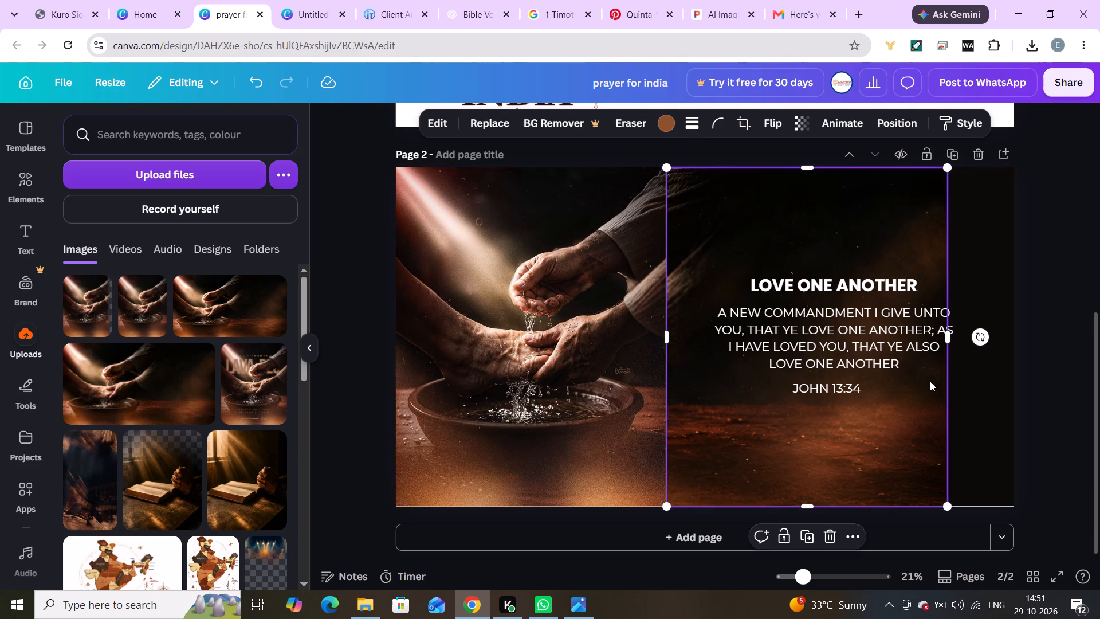
{"action": "left_click_drag", "start_coordinate": [947, 343], "coordinate": [1005, 343]}
{"action": "left_click_drag", "start_coordinate": [1005, 343], "coordinate": [1016, 343]}
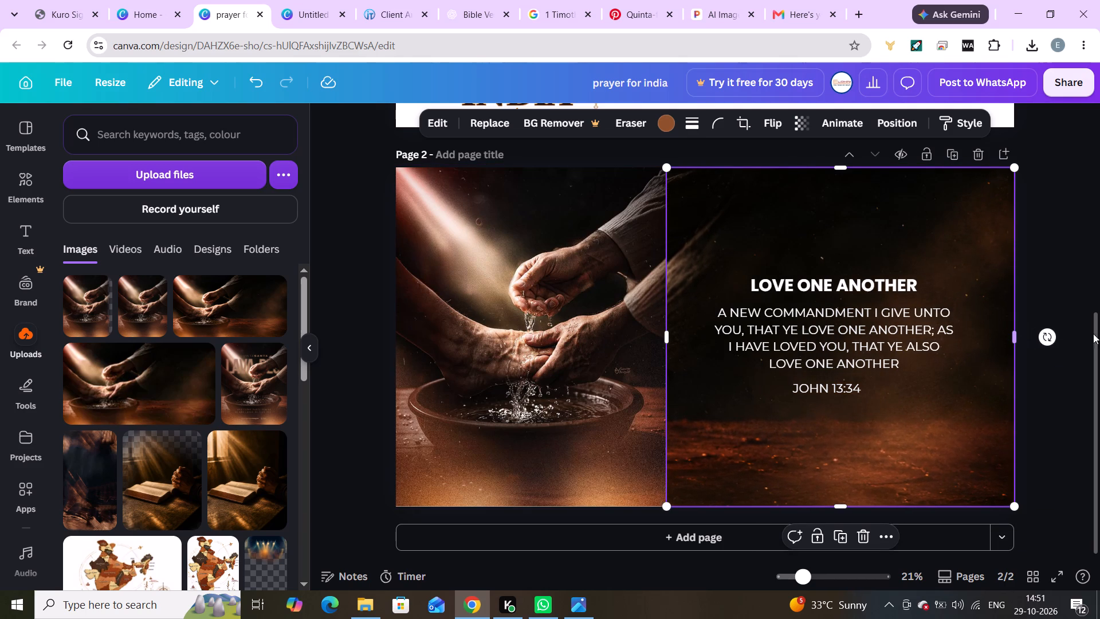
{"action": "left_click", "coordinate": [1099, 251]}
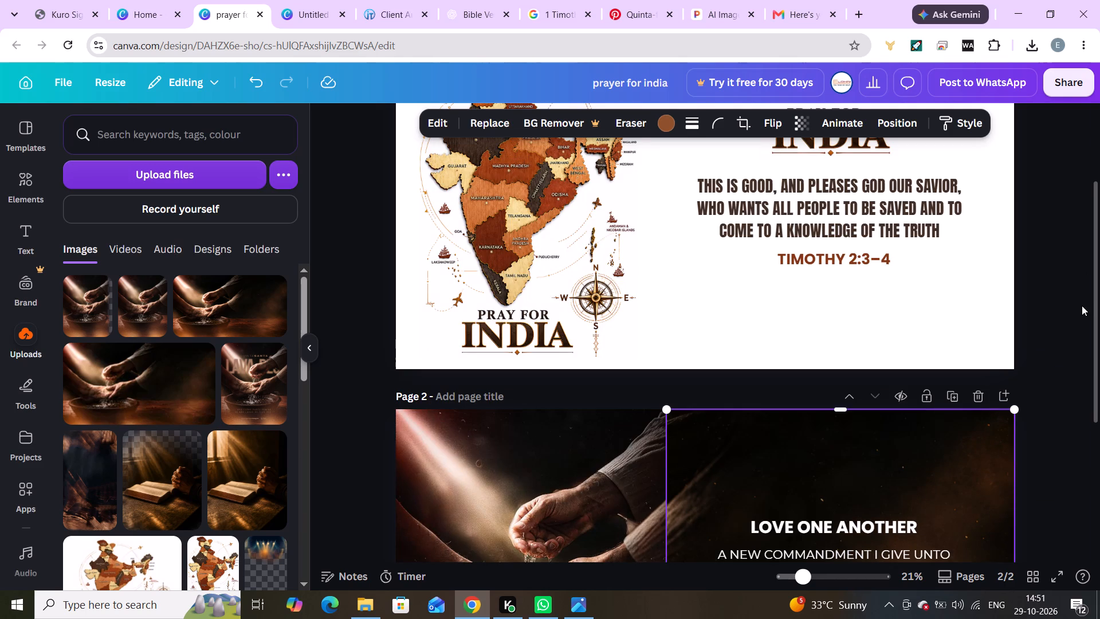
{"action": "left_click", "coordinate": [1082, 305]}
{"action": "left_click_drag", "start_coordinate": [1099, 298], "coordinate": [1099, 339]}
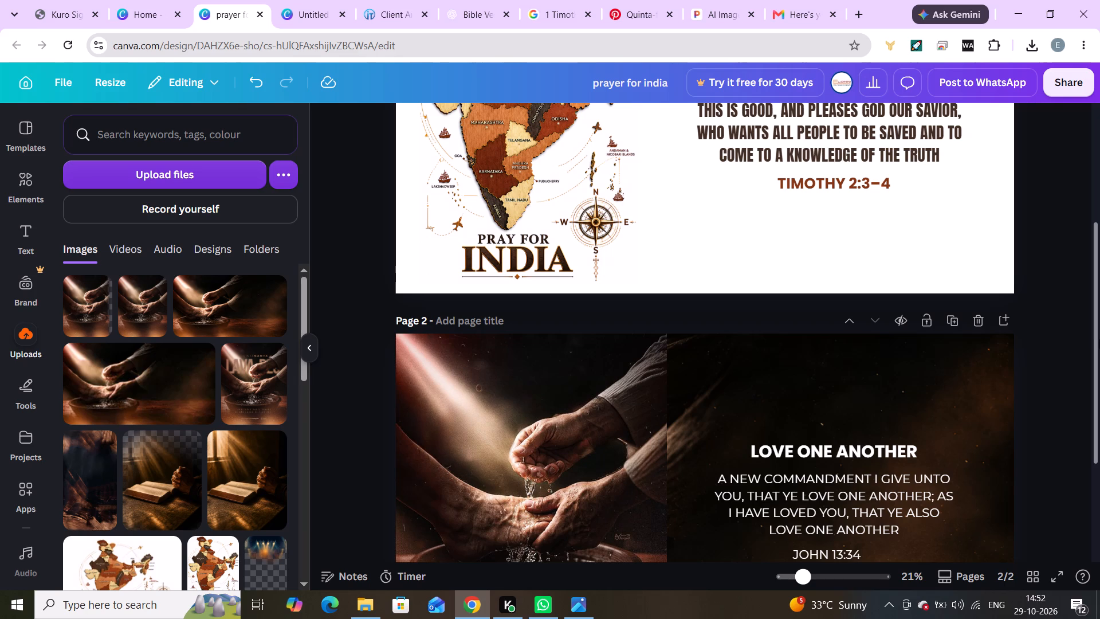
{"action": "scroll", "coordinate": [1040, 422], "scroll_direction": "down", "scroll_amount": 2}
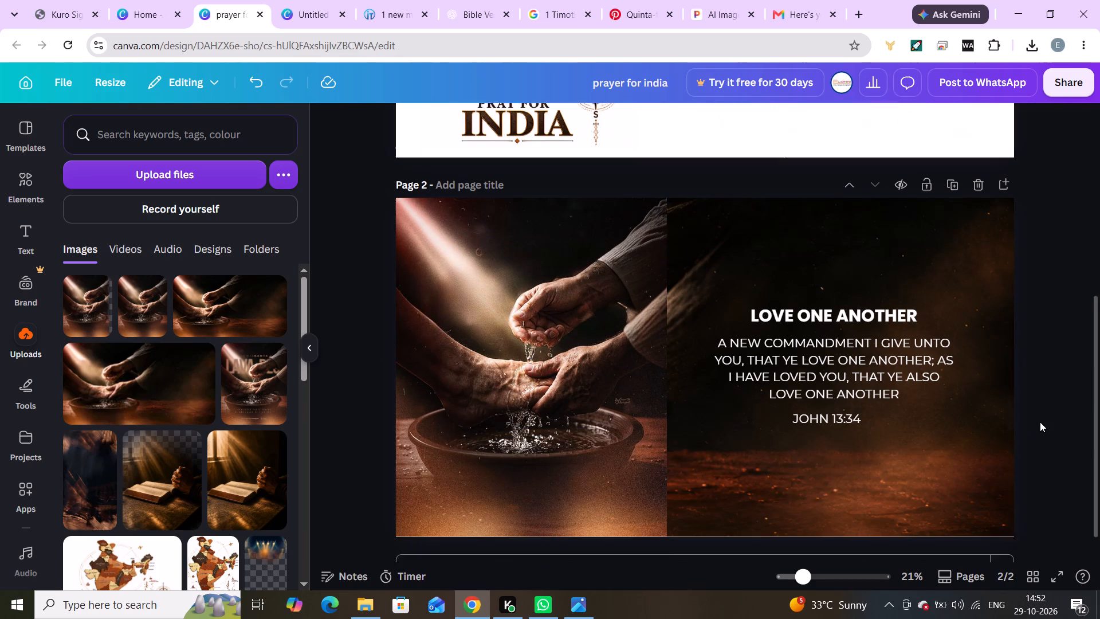
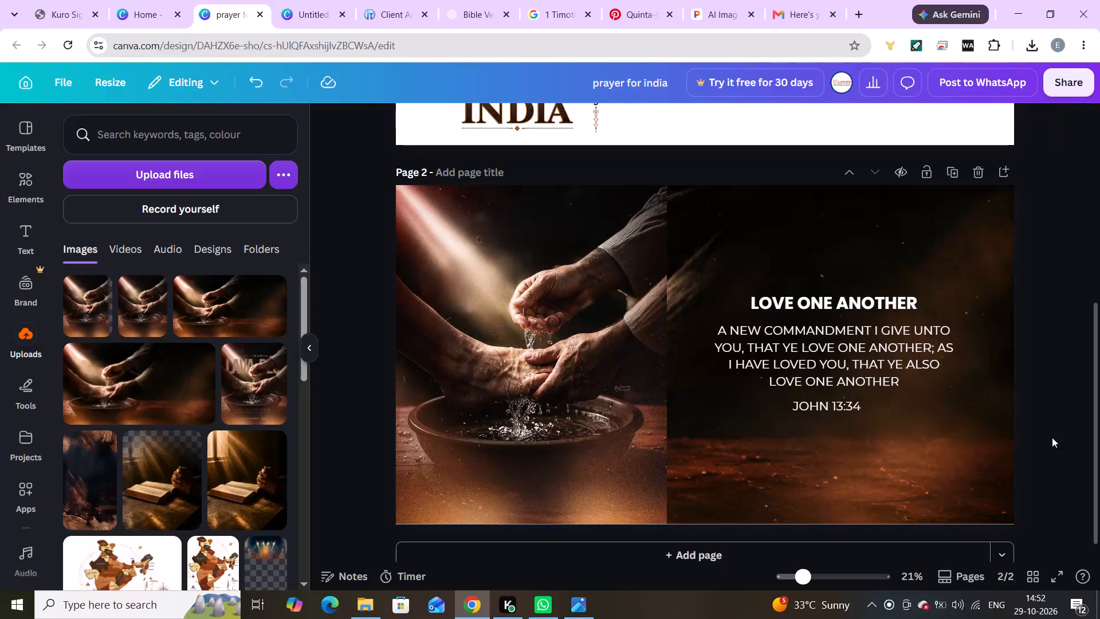
Extend the dark background photo's inner edge over the portrait photo and send it behind the portrait photo.
{"action": "left_click", "coordinate": [1052, 437]}
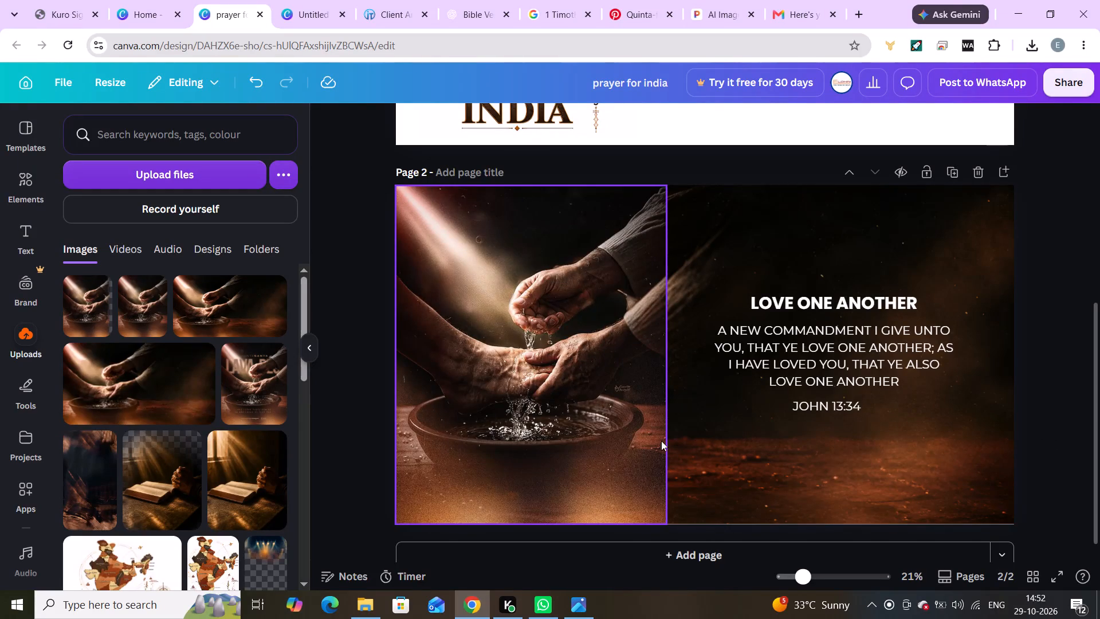
{"action": "left_click", "coordinate": [696, 431]}
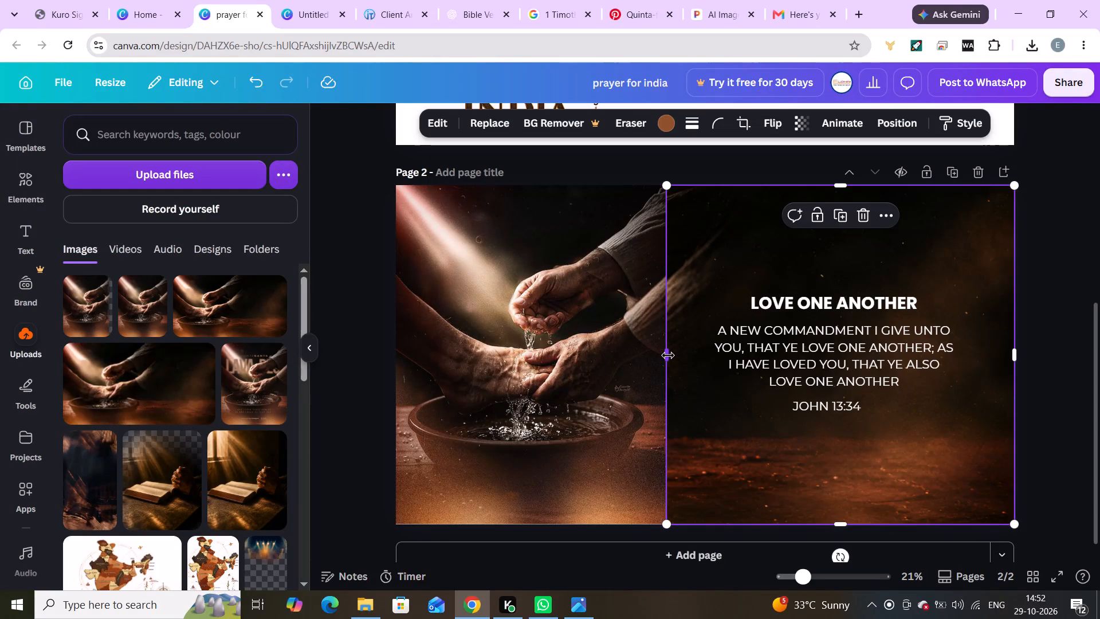
{"action": "left_click_drag", "start_coordinate": [668, 355], "coordinate": [614, 359]}
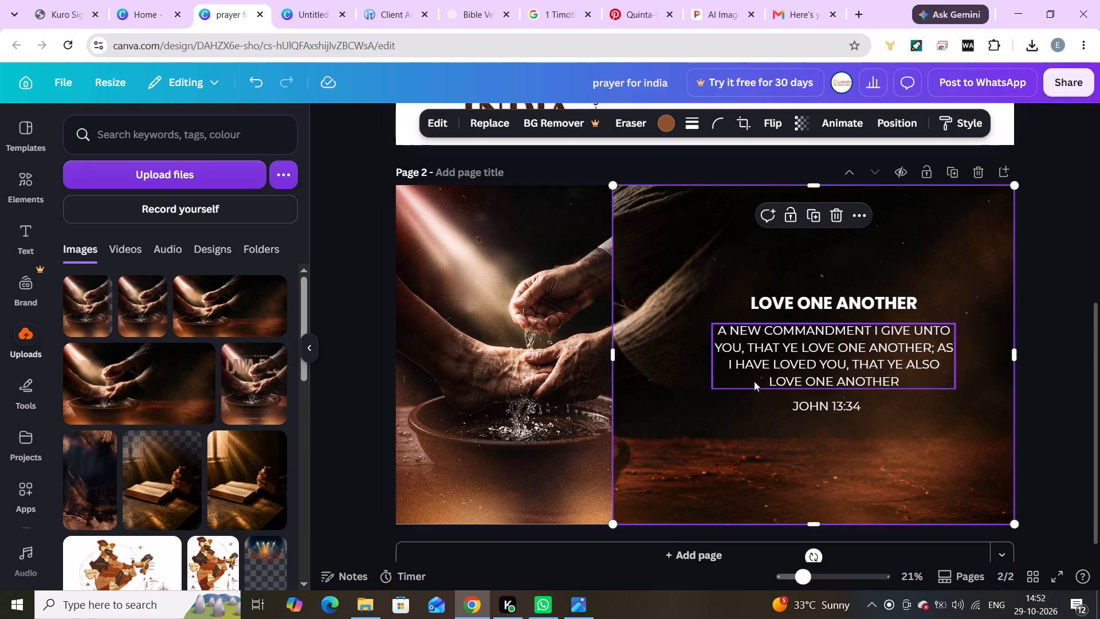
{"action": "left_click", "coordinate": [854, 218]}
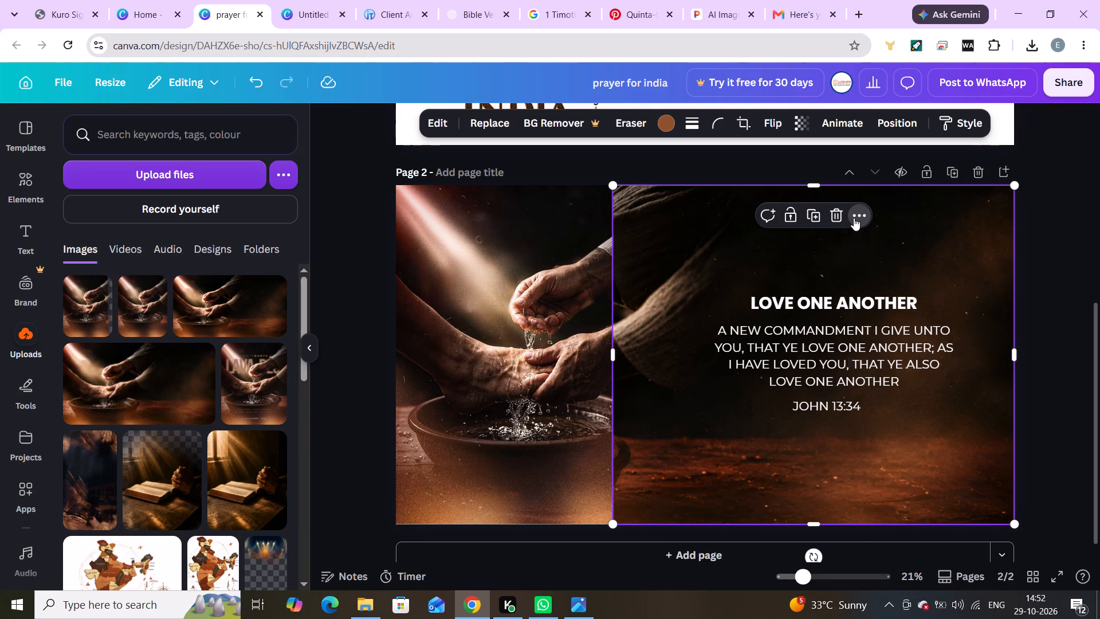
{"action": "scroll", "coordinate": [931, 533], "scroll_direction": "down", "scroll_amount": 2}
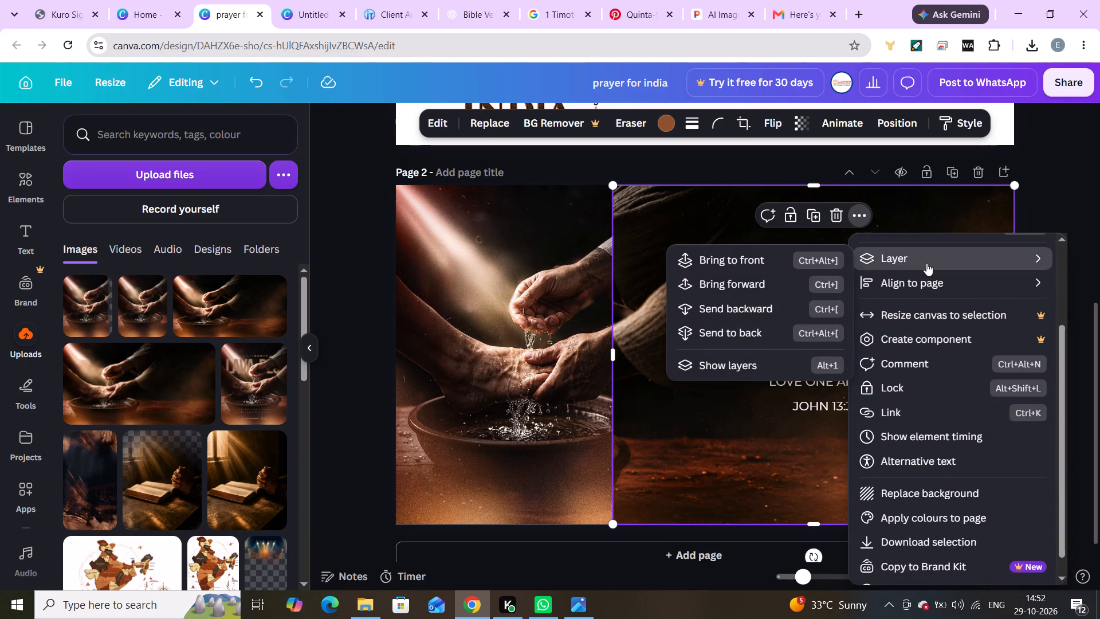
{"action": "left_click", "coordinate": [766, 321]}
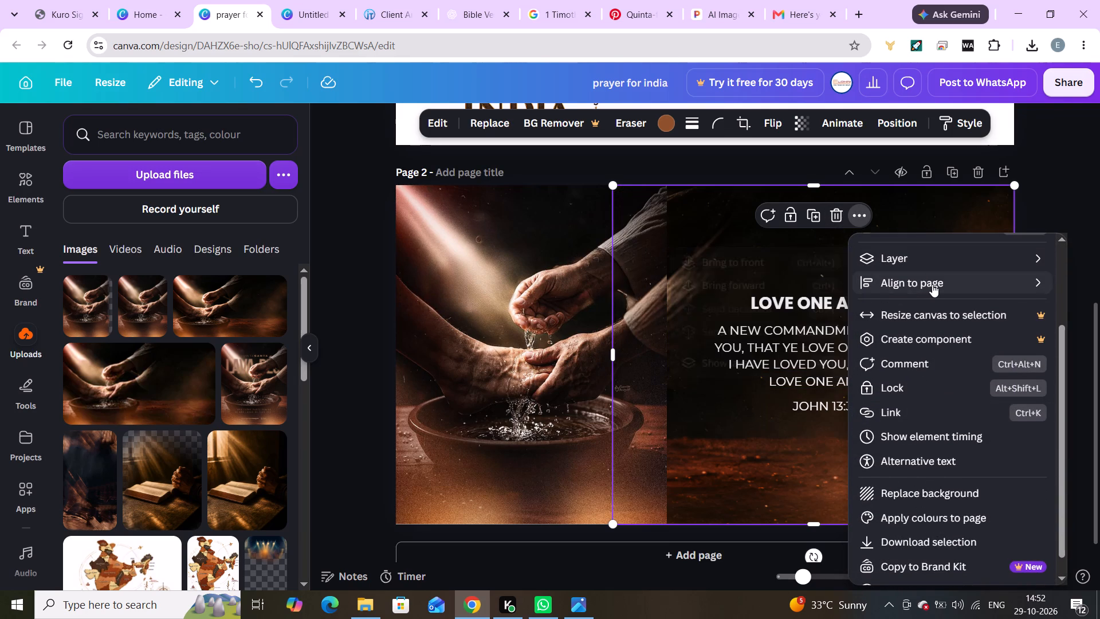
{"action": "left_click", "coordinate": [1054, 196]}
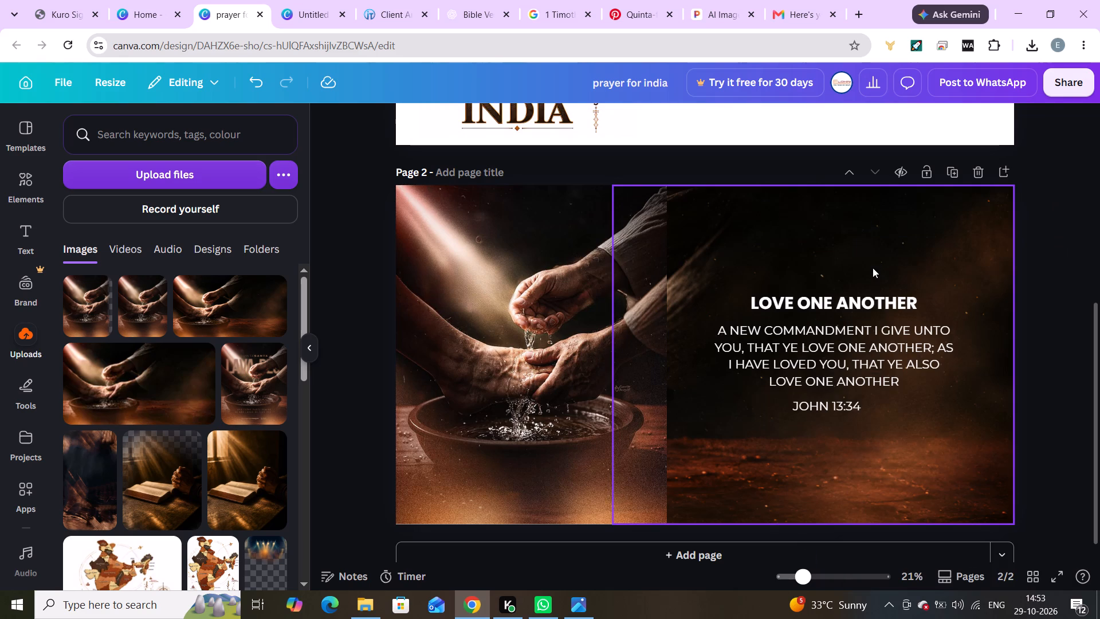
Shift the dark background photo slightly above page 2's top edge and stretch its lower edge back to the page bottom.
{"action": "left_click_drag", "start_coordinate": [806, 255], "coordinate": [806, 246]}
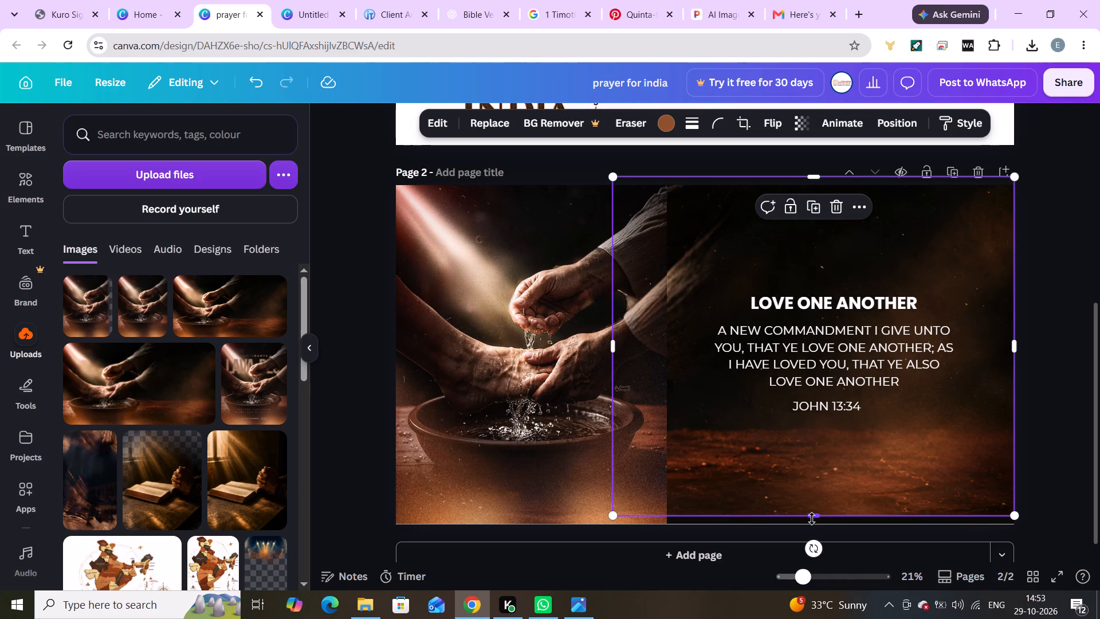
{"action": "left_click_drag", "start_coordinate": [812, 519], "coordinate": [812, 527]}
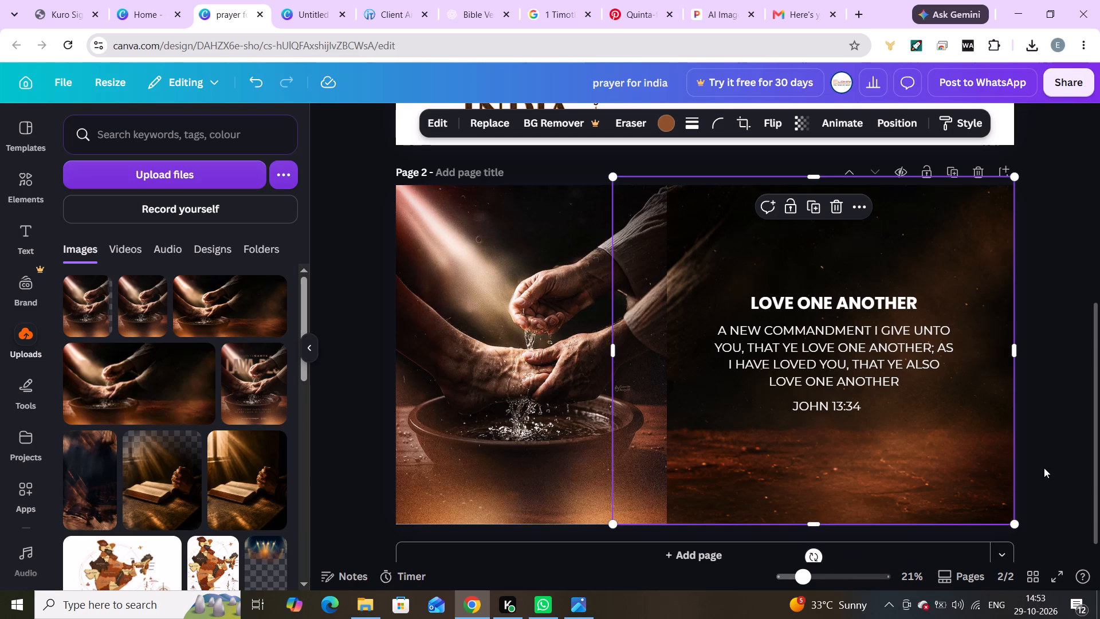
{"action": "left_click", "coordinate": [1044, 468]}
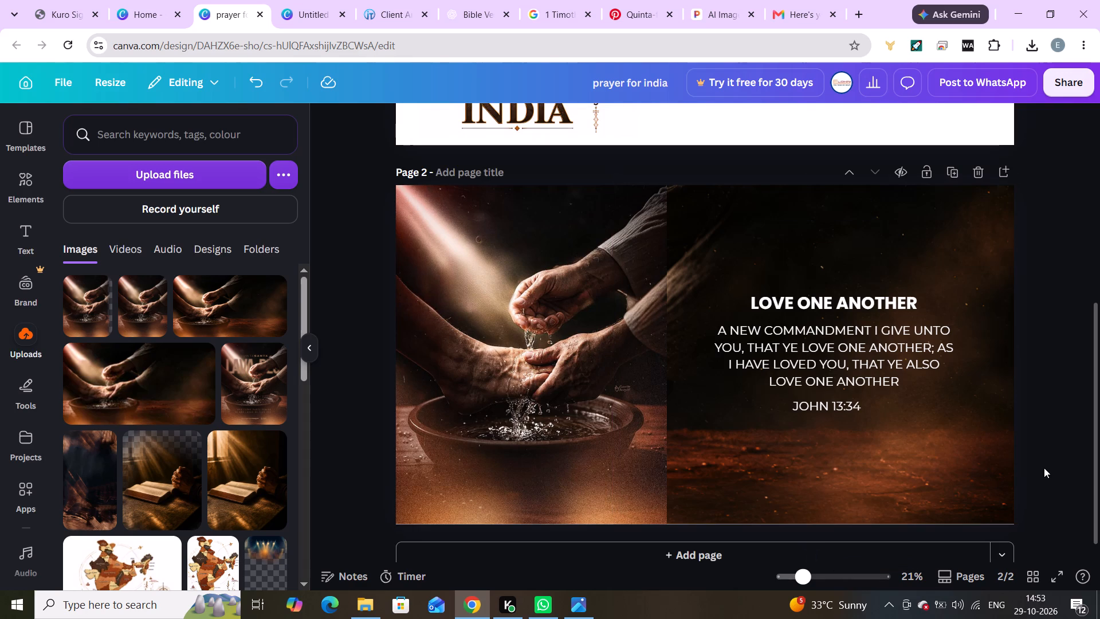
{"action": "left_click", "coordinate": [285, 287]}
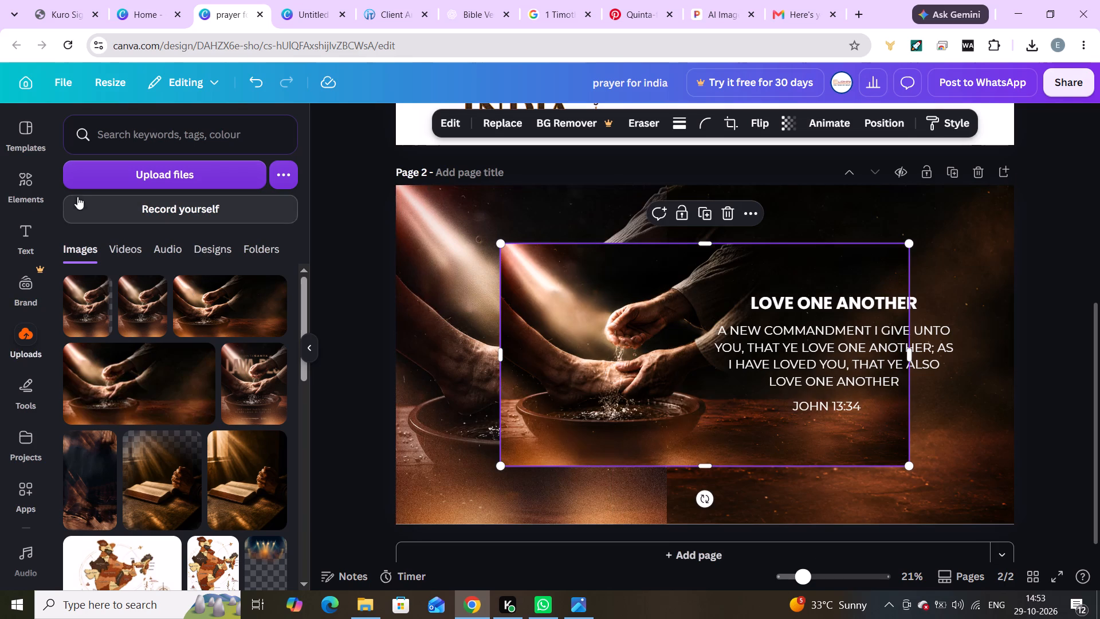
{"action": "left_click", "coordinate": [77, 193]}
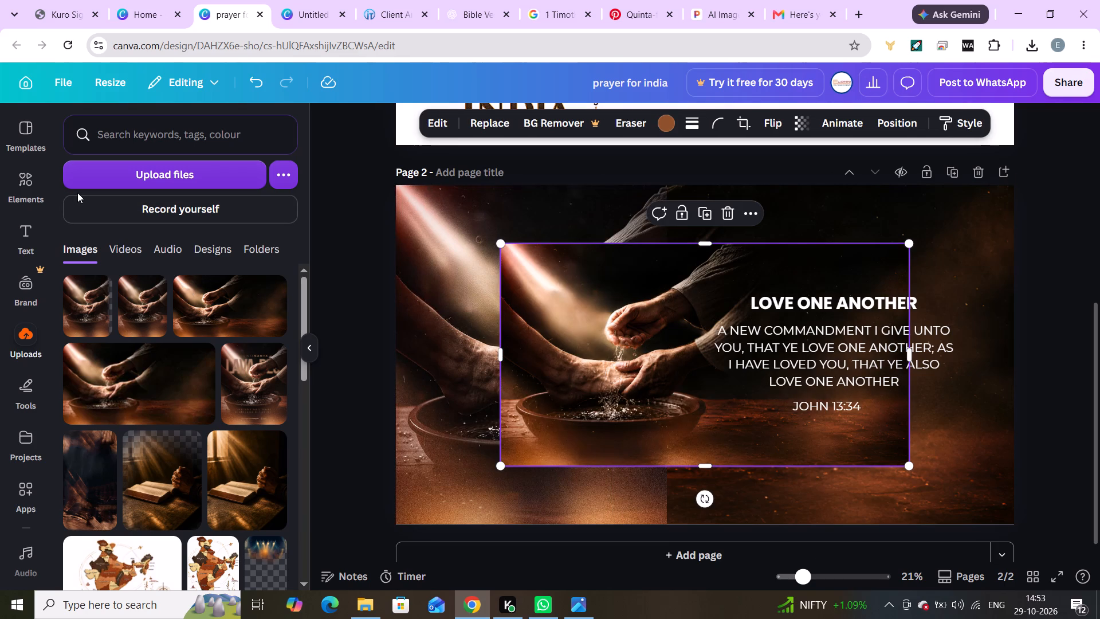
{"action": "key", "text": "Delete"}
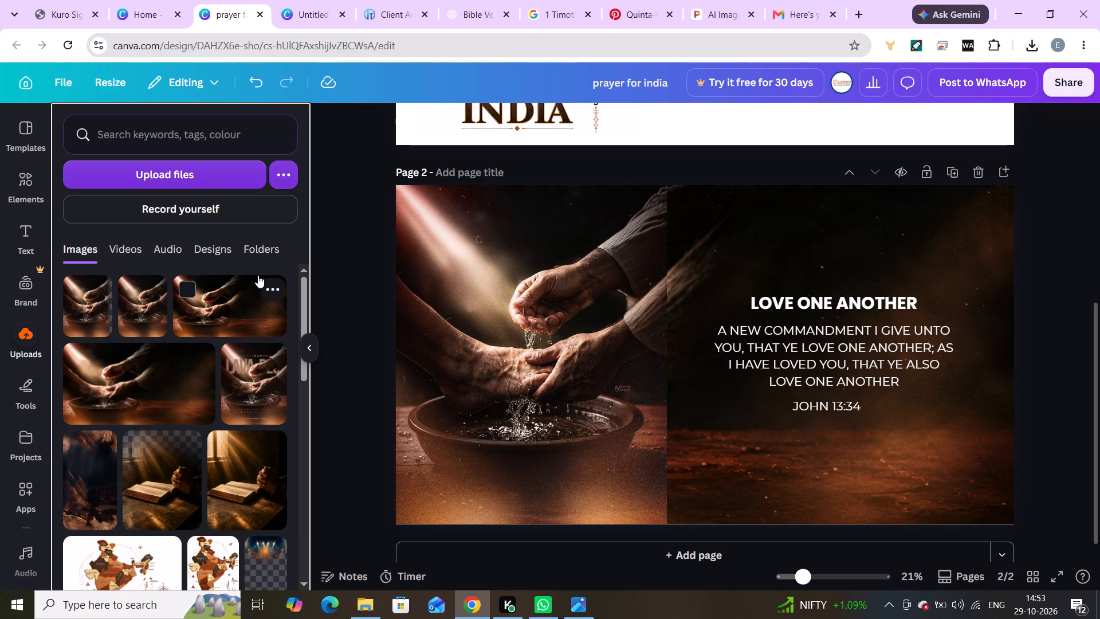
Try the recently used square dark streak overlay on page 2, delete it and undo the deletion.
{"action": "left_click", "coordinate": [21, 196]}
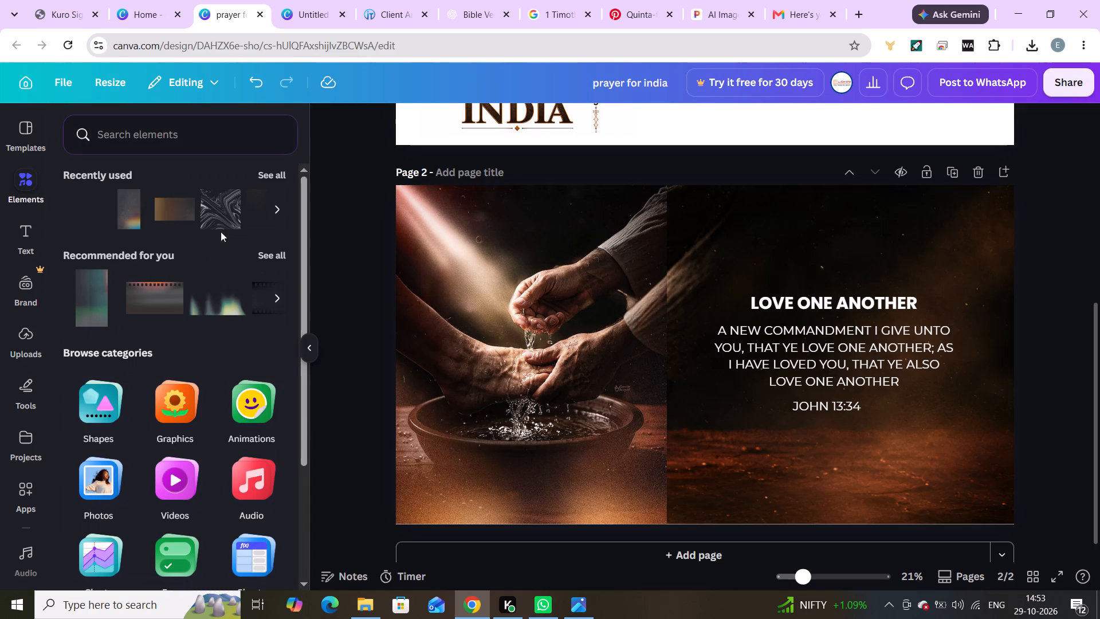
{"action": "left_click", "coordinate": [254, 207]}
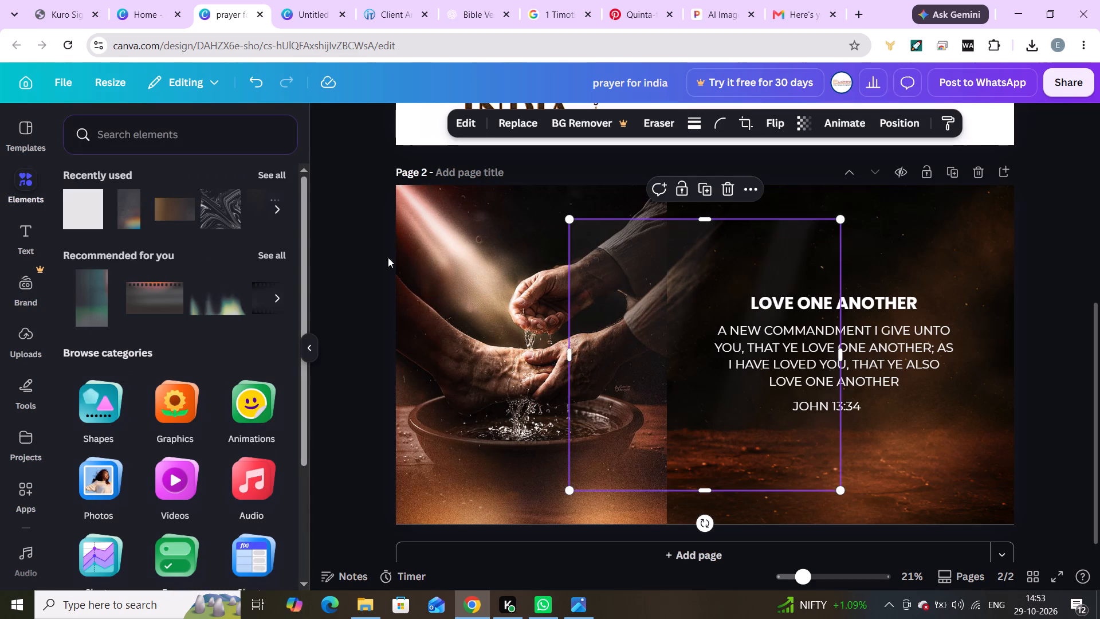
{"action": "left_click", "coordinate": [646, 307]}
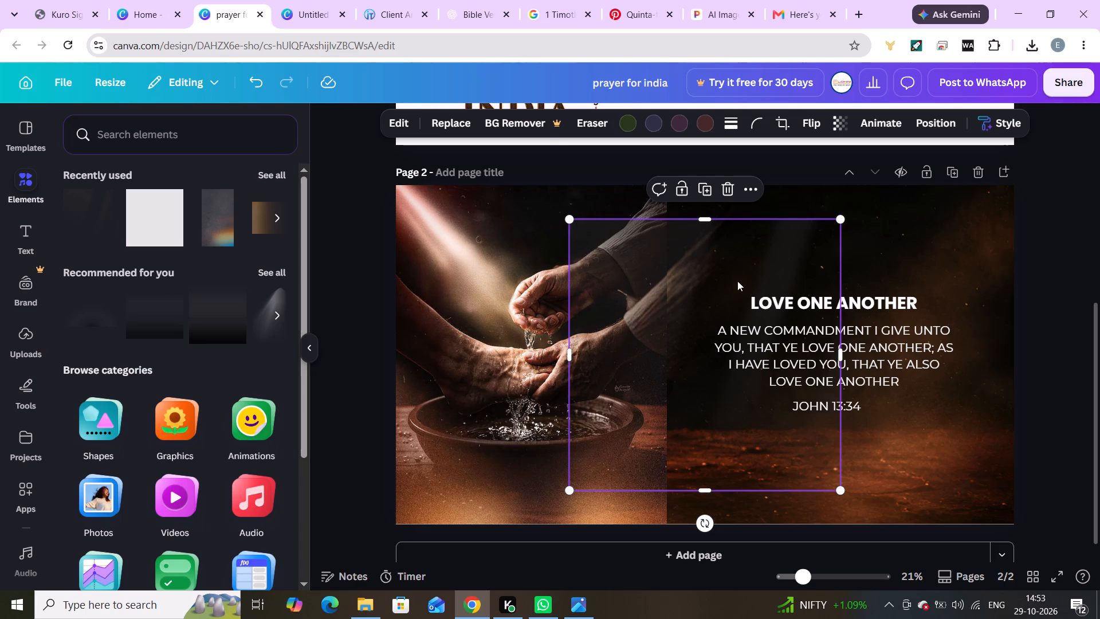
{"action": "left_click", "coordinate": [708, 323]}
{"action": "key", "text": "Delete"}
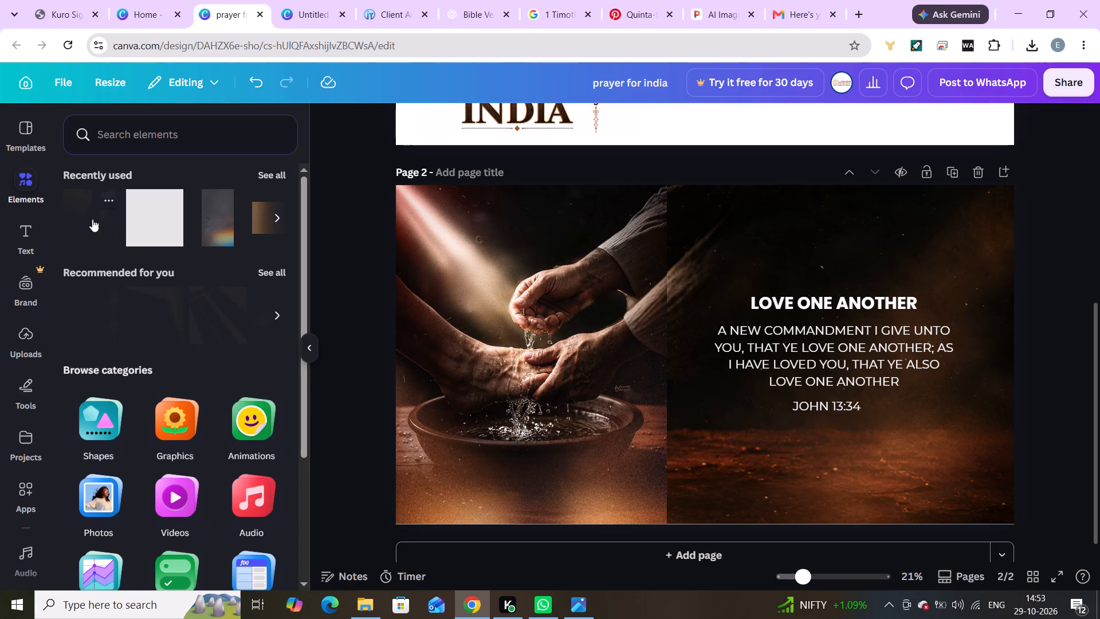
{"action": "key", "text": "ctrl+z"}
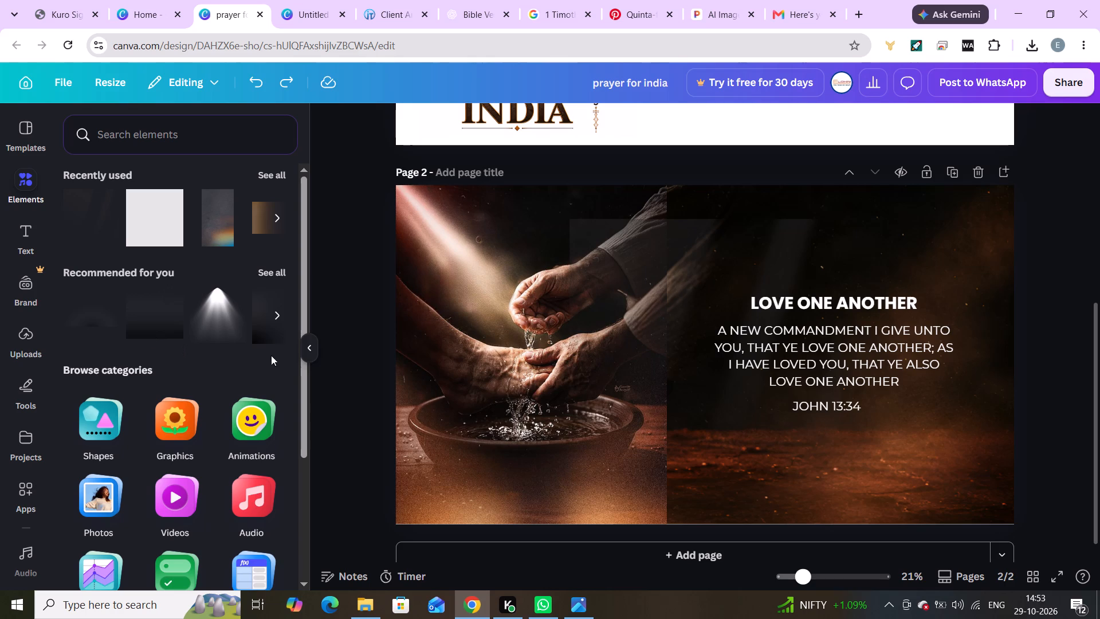
Add a recommended dark gradient overlay and move it to the lower-right corner of page 2.
{"action": "left_click", "coordinate": [154, 322]}
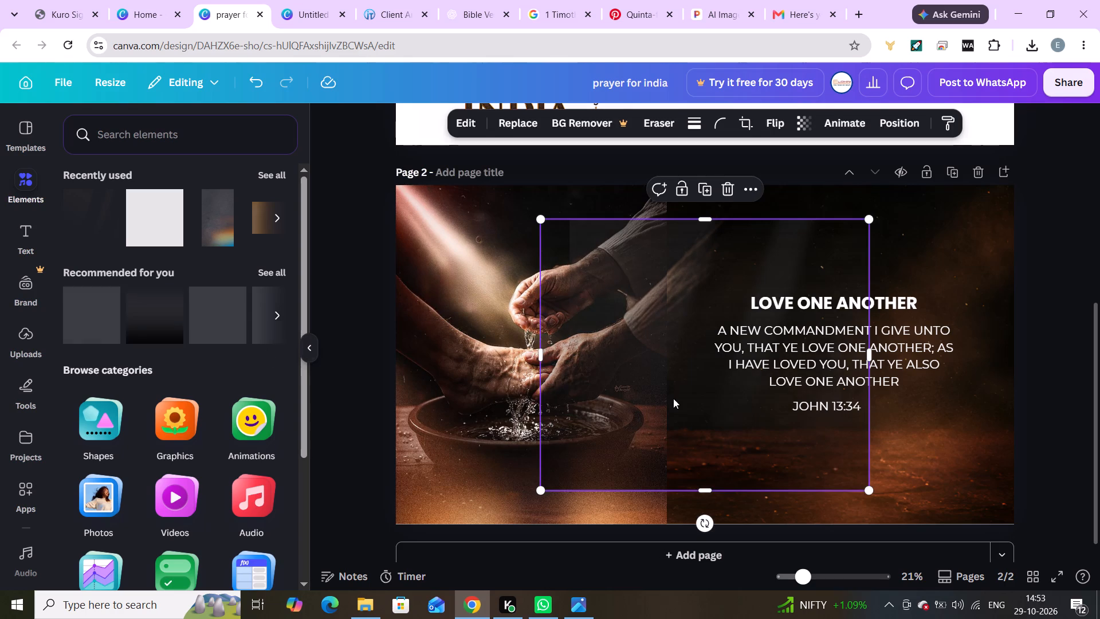
{"action": "left_click_drag", "start_coordinate": [777, 402], "coordinate": [978, 449]}
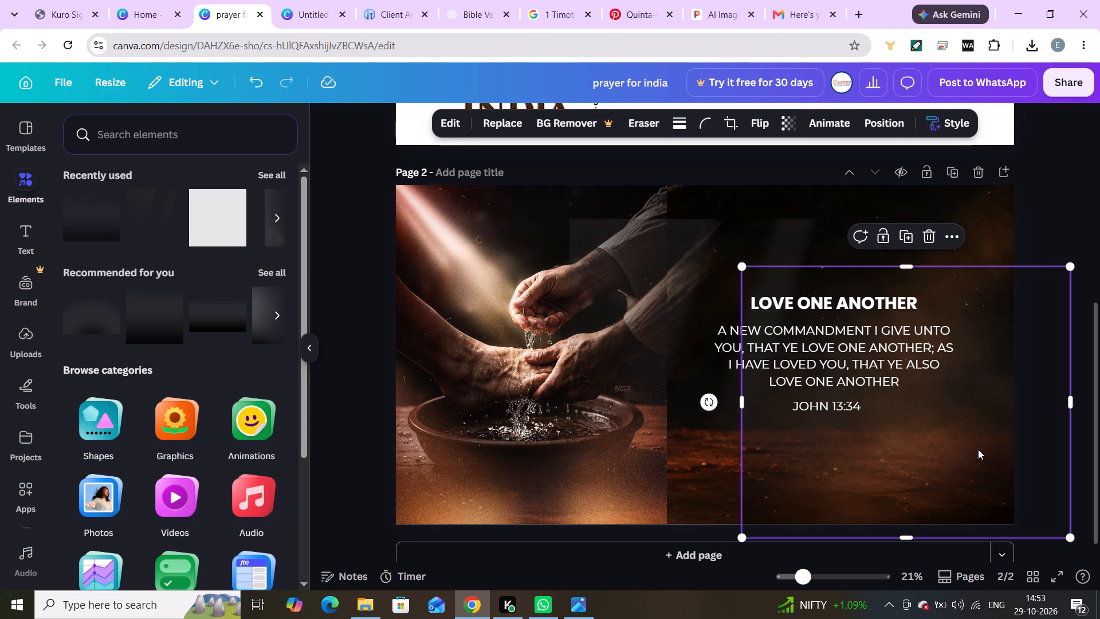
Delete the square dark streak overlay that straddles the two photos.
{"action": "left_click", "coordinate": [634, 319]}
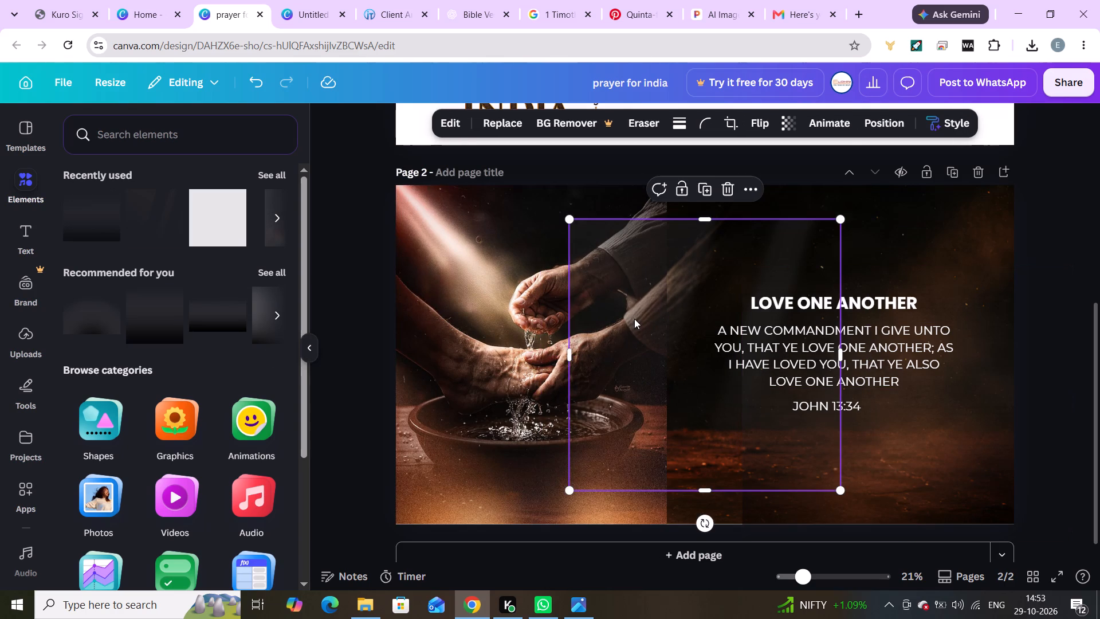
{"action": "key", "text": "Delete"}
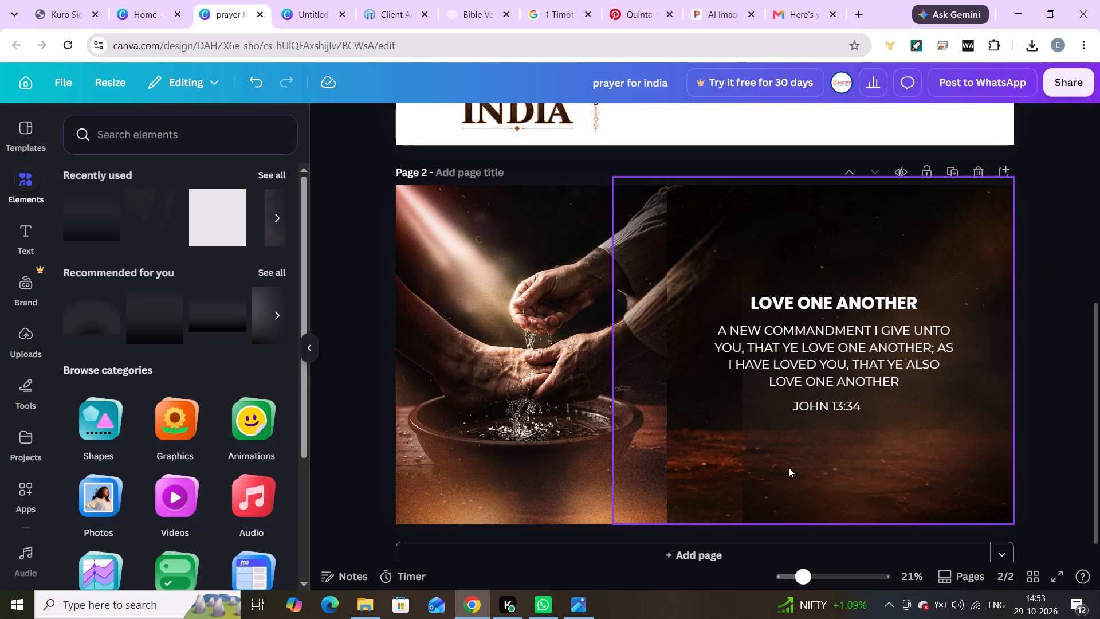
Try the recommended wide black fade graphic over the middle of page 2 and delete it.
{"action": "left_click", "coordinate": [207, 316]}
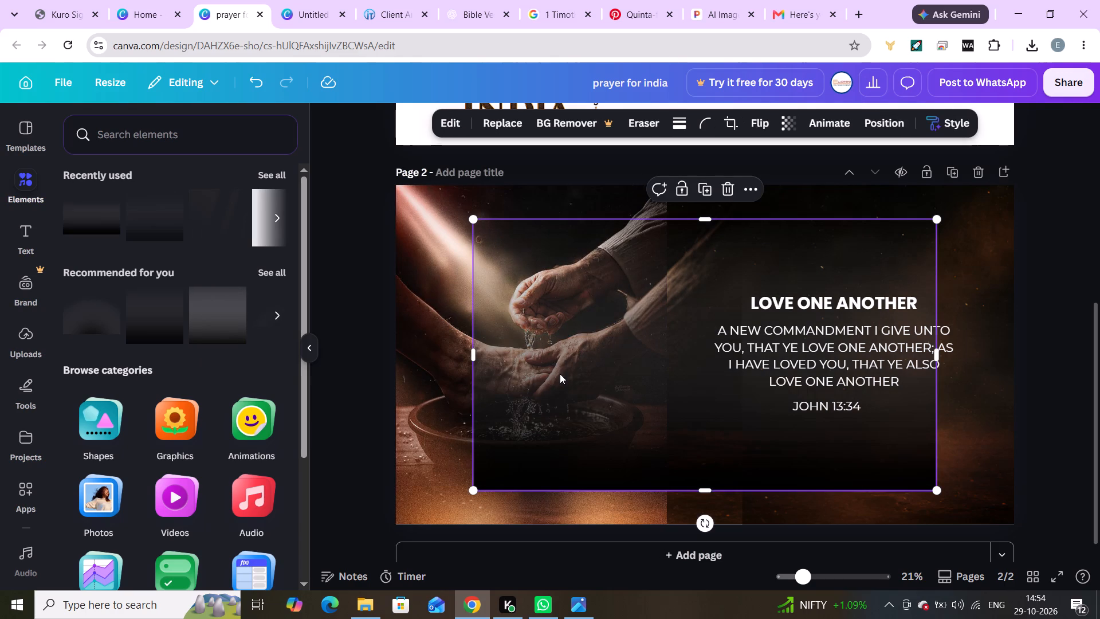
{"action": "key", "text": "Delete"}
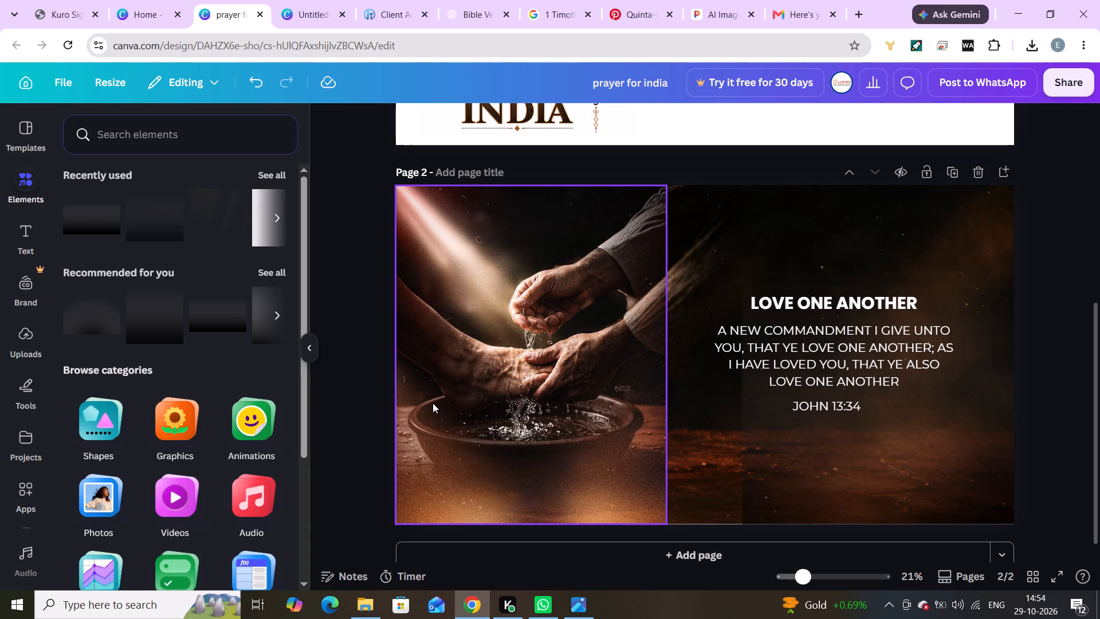
Move the dark gradient overlay onto the dark photo so it surrounds the verse text beside the portrait photo.
{"action": "left_click_drag", "start_coordinate": [825, 475], "coordinate": [673, 353]}
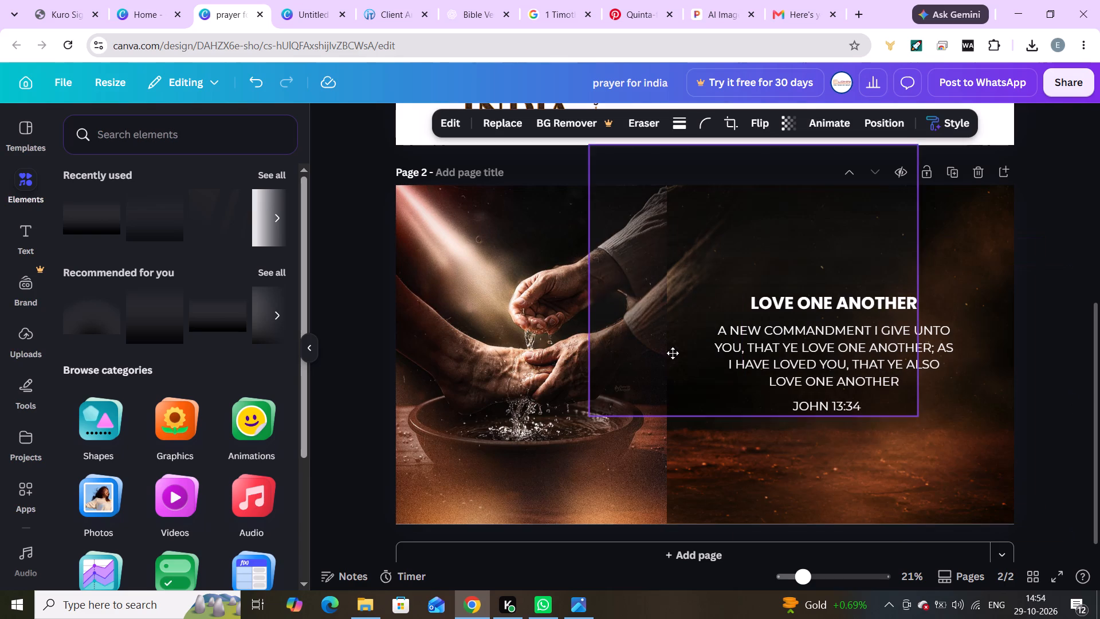
{"action": "left_click_drag", "start_coordinate": [673, 353], "coordinate": [754, 410]}
{"action": "left_click", "coordinate": [1028, 454]}
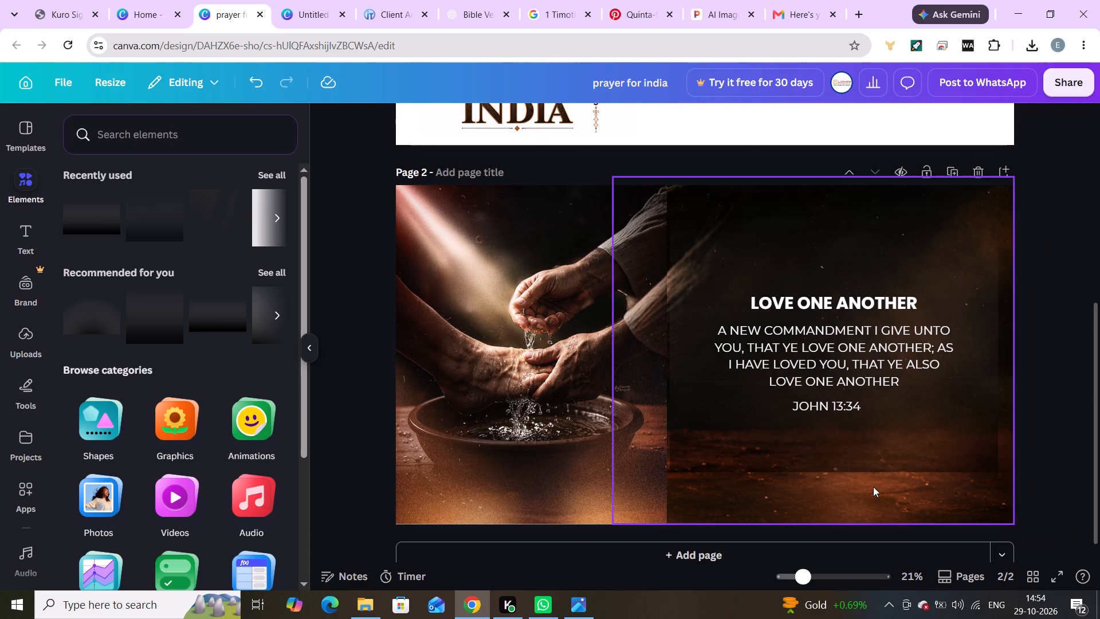
Rotate the dark gradient overlay a quarter turn so that it stands upright over the verse area.
{"action": "left_click", "coordinate": [827, 455]}
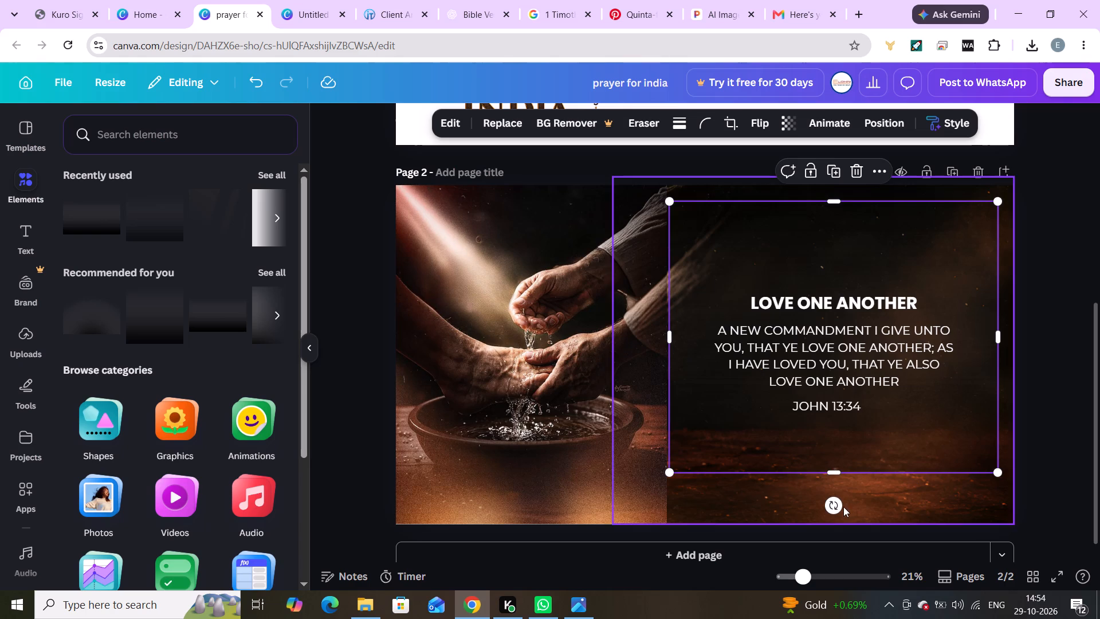
{"action": "left_click_drag", "start_coordinate": [837, 507], "coordinate": [709, 328]}
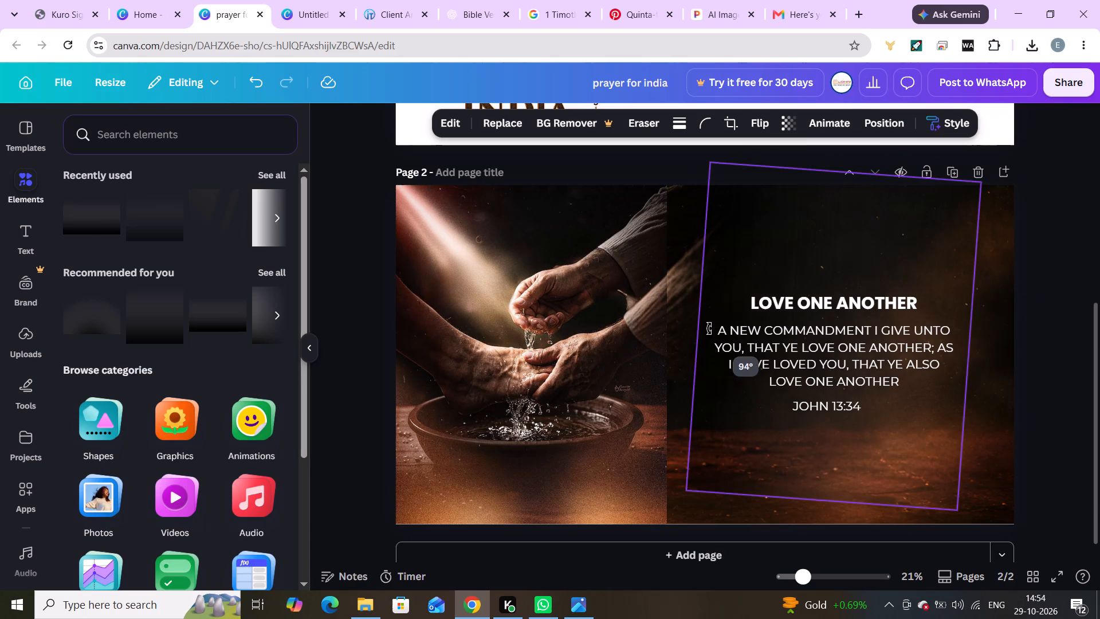
{"action": "left_click_drag", "start_coordinate": [709, 328], "coordinate": [709, 332]}
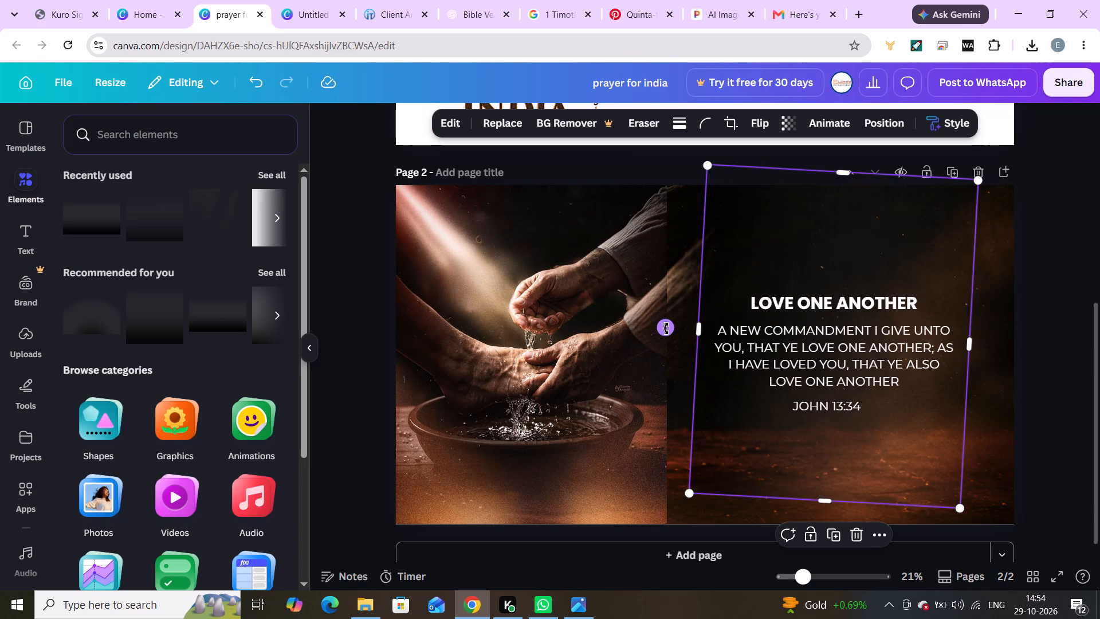
{"action": "left_click_drag", "start_coordinate": [666, 328], "coordinate": [667, 338]}
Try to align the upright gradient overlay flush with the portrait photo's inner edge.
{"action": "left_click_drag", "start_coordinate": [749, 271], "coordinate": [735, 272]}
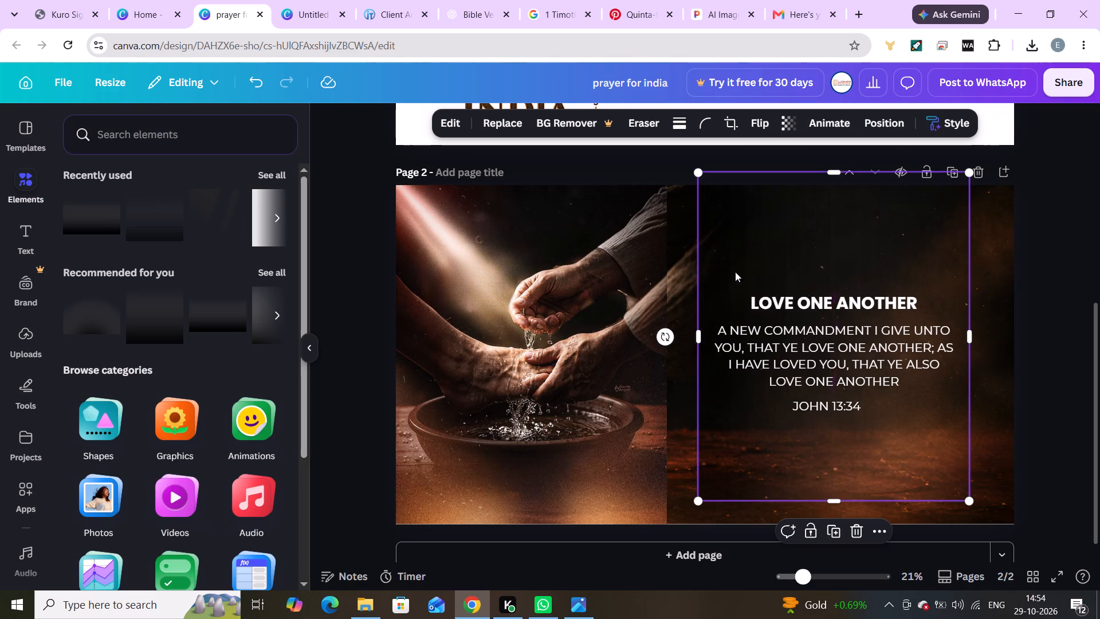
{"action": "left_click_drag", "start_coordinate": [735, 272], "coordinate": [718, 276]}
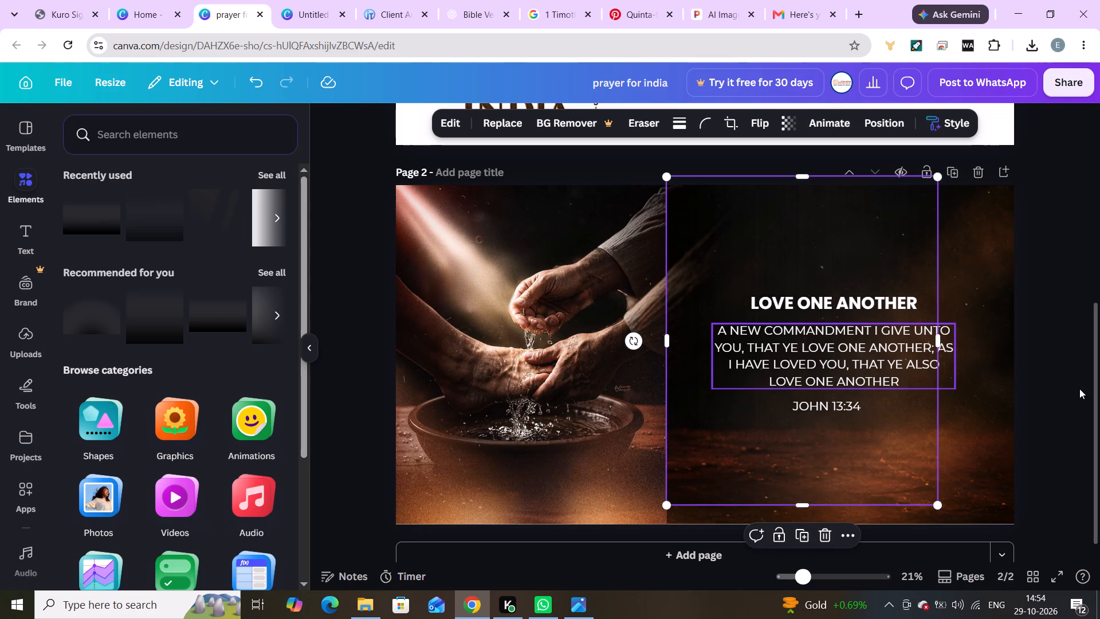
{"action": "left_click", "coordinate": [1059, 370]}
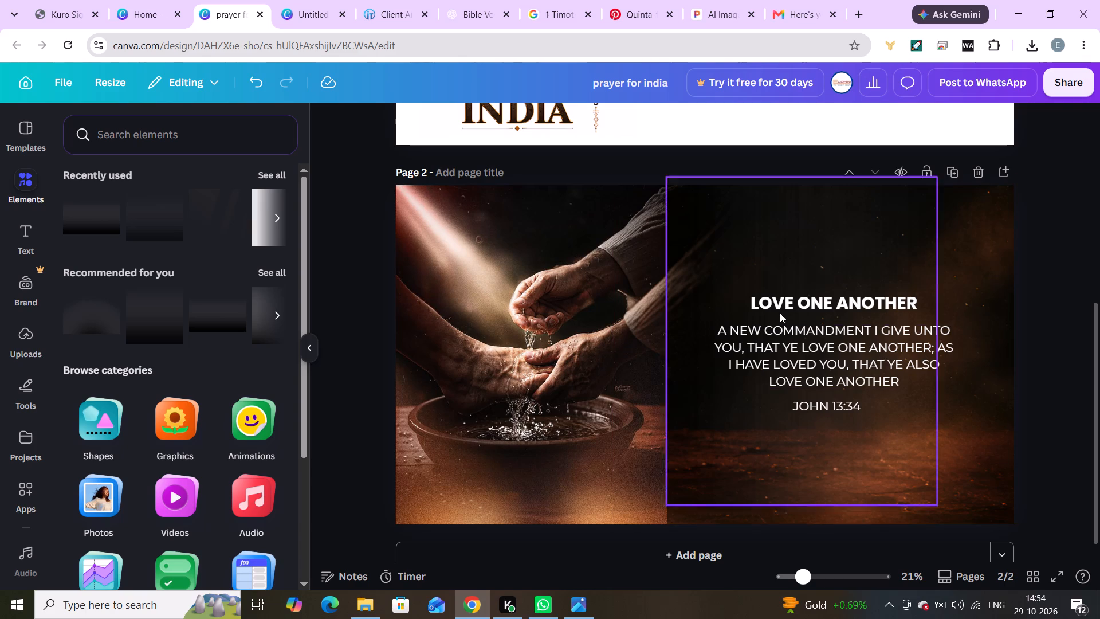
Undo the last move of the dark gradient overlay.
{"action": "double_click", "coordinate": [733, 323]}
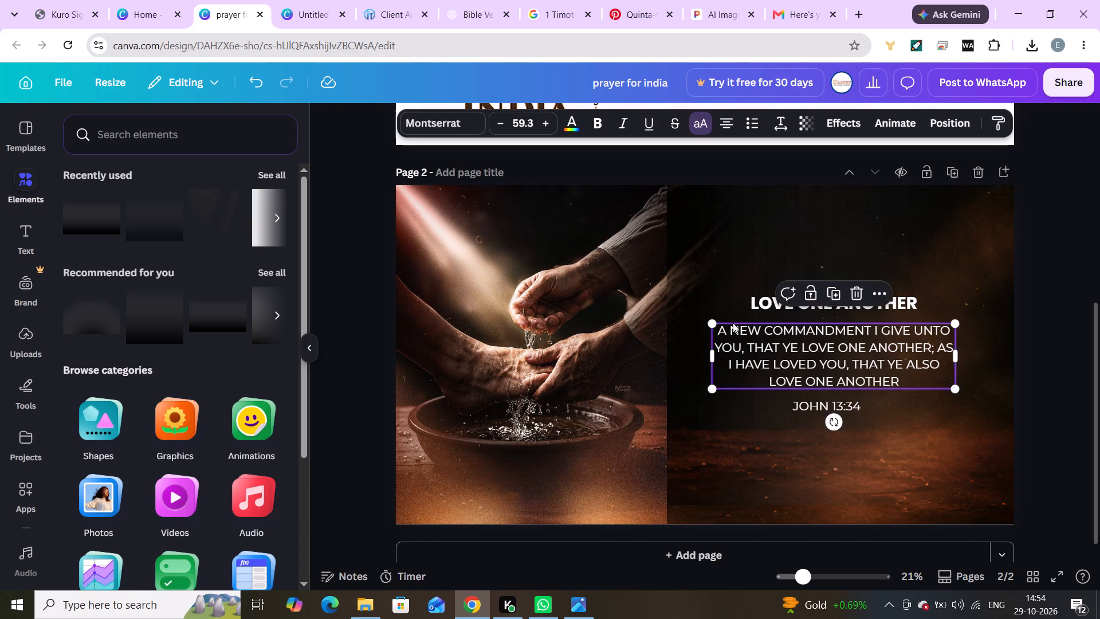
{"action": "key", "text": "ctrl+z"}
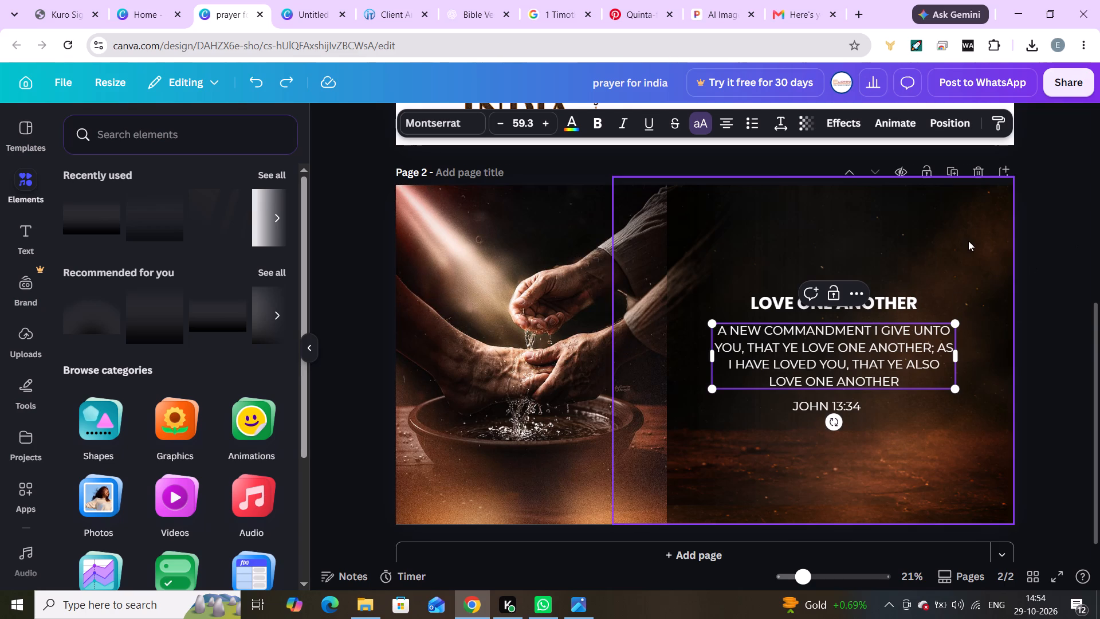
Nudge the upright dark gradient overlay slightly down so its top edge sits closer to the page's top edge.
{"action": "left_click", "coordinate": [1058, 246]}
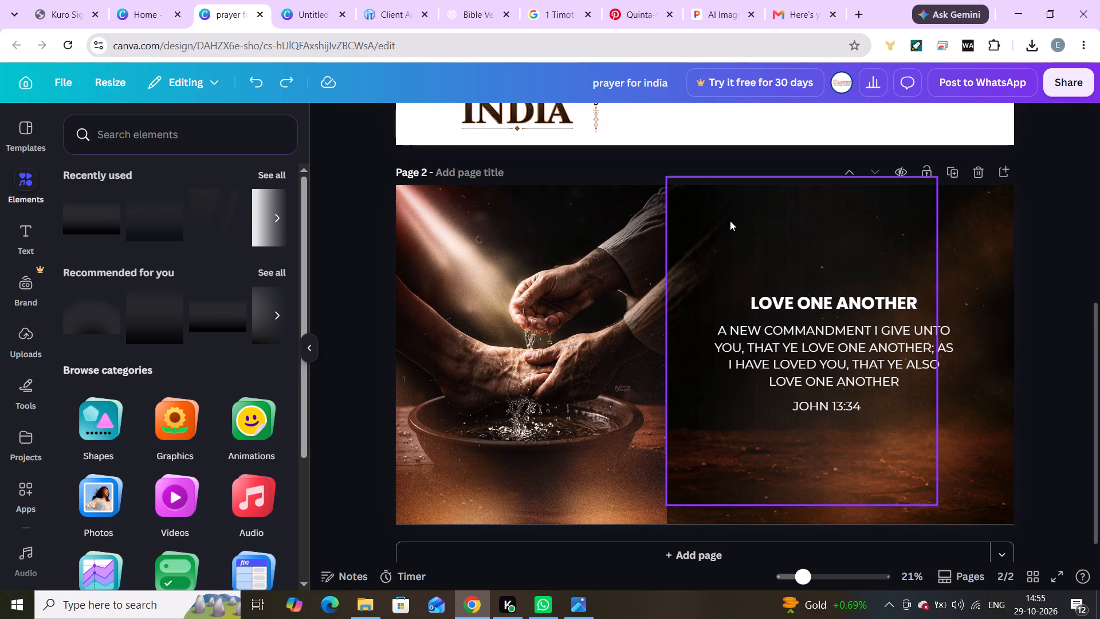
{"action": "left_click", "coordinate": [734, 399]}
{"action": "key", "text": "Down"}
{"action": "key", "text": "Down"}
{"action": "key", "text": "Down"}
{"action": "key", "text": "Down"}
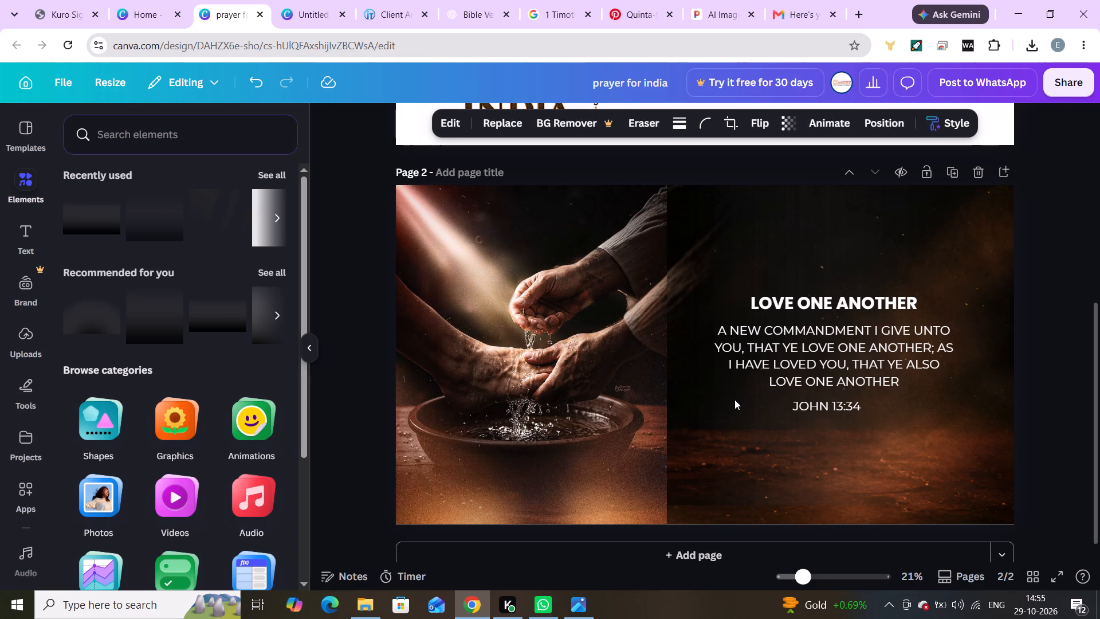
{"action": "key", "text": "Down"}
{"action": "key", "text": "Down"}
{"action": "key", "text": "Down"}
{"action": "key", "text": "Down"}
{"action": "key", "text": "Down"}
{"action": "key", "text": "Down"}
{"action": "key", "text": "Down"}
{"action": "key", "text": "Down"}
{"action": "key", "text": "Down"}
{"action": "key", "text": "Down"}
{"action": "key", "text": "Down"}
{"action": "key", "text": "Down"}
{"action": "key", "text": "Down"}
{"action": "key", "text": "Down"}
{"action": "key", "text": "Down"}
{"action": "key", "text": "Down"}
{"action": "key", "text": "Down"}
{"action": "key", "text": "Down"}
{"action": "key", "text": "Down"}
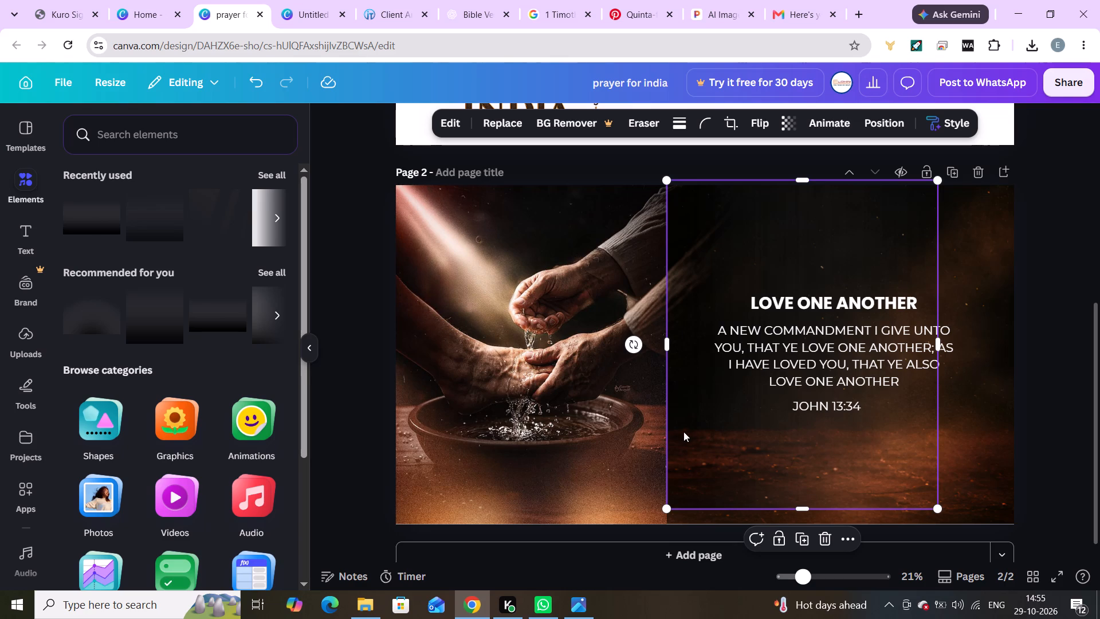
Stretch the gradient overlay's lower edge down to the bottom edge of page 2.
{"action": "left_click_drag", "start_coordinate": [799, 513], "coordinate": [799, 532]}
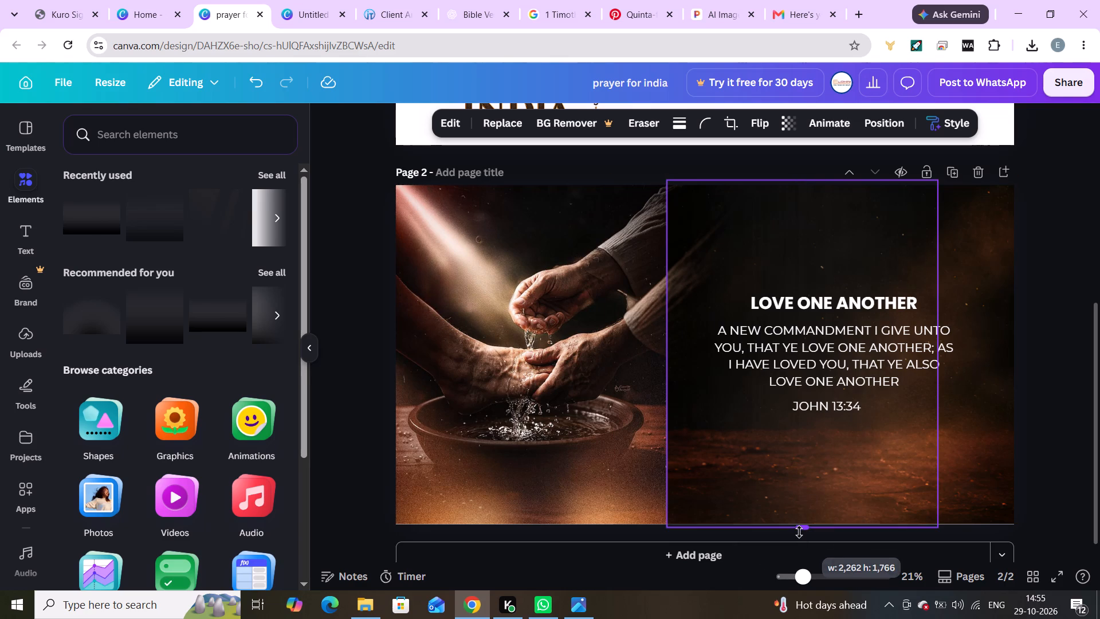
{"action": "left_click_drag", "start_coordinate": [799, 532], "coordinate": [799, 528]}
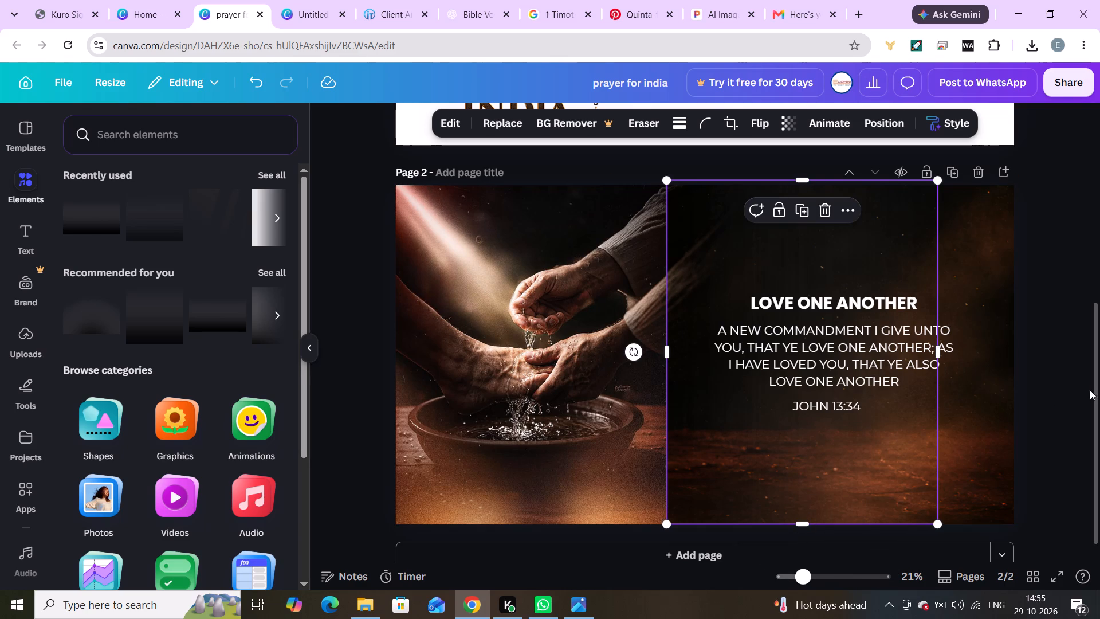
{"action": "left_click", "coordinate": [1091, 389]}
{"action": "left_click", "coordinate": [1052, 390]}
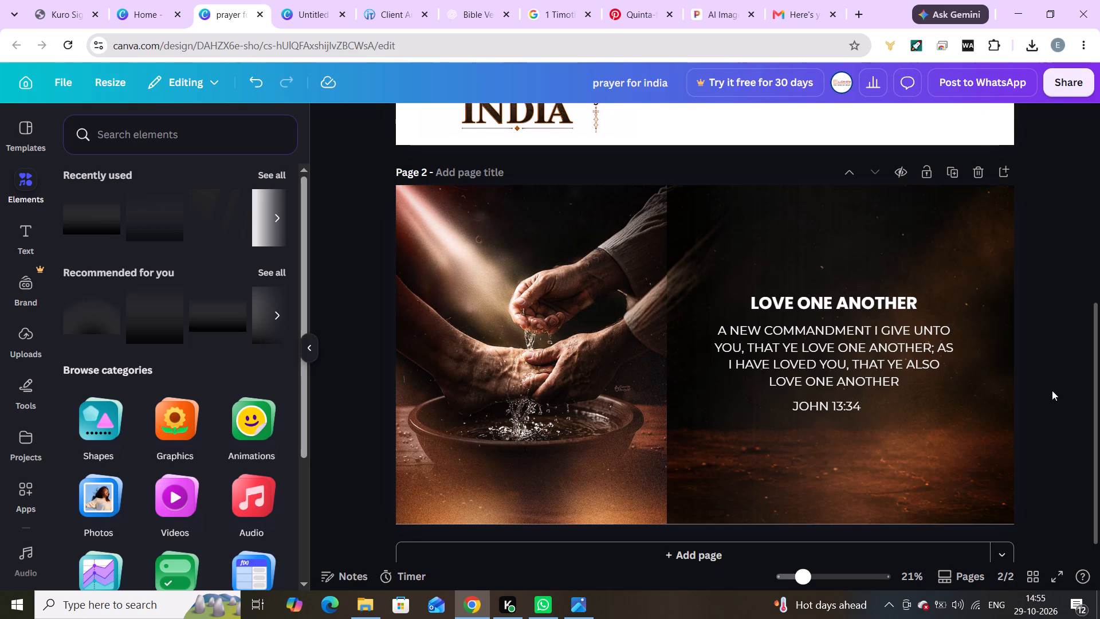
Delete the hard-edged portrait foot-washing photo from page 2.
{"action": "left_click", "coordinate": [505, 356]}
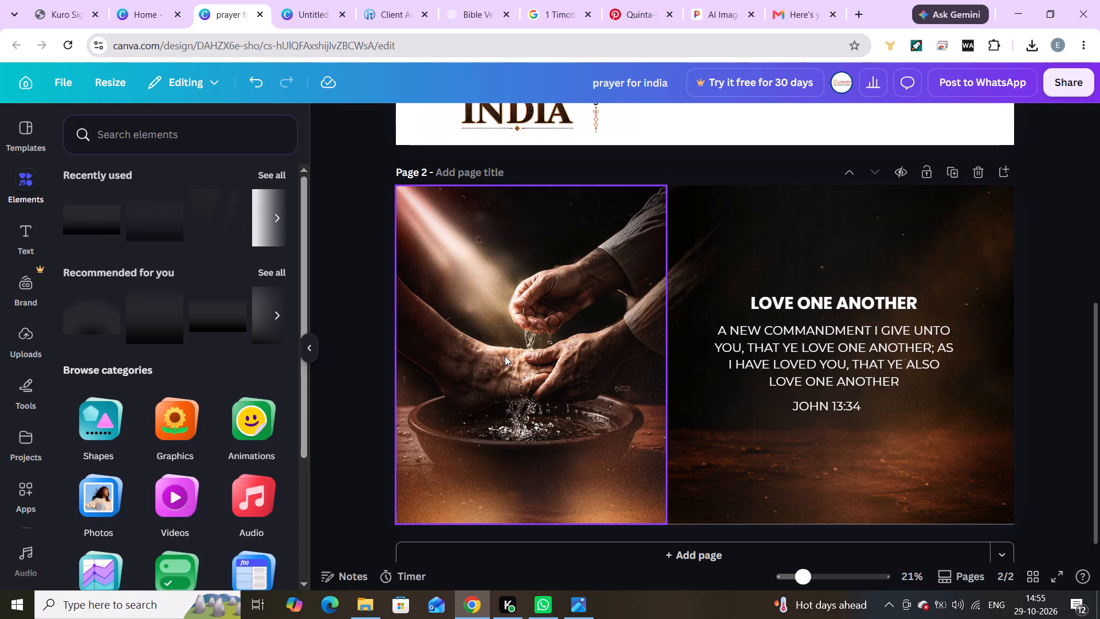
{"action": "key", "text": "Delete"}
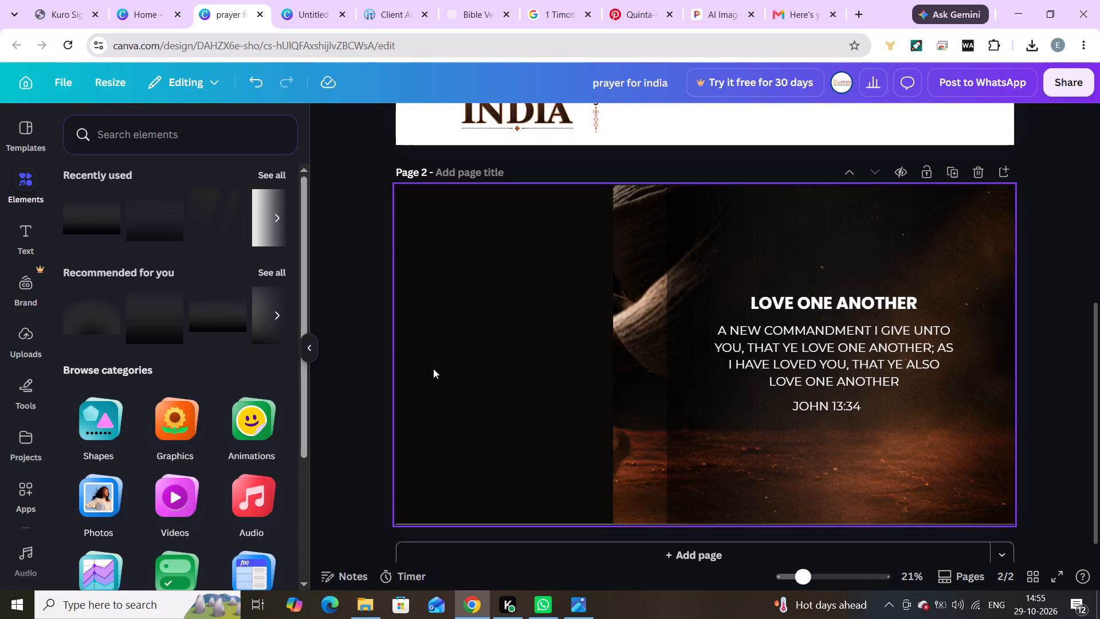
Insert the first uploaded portrait foot-washing image, the version with the softly faded edge, onto page 2.
{"action": "double_click", "coordinate": [10, 245]}
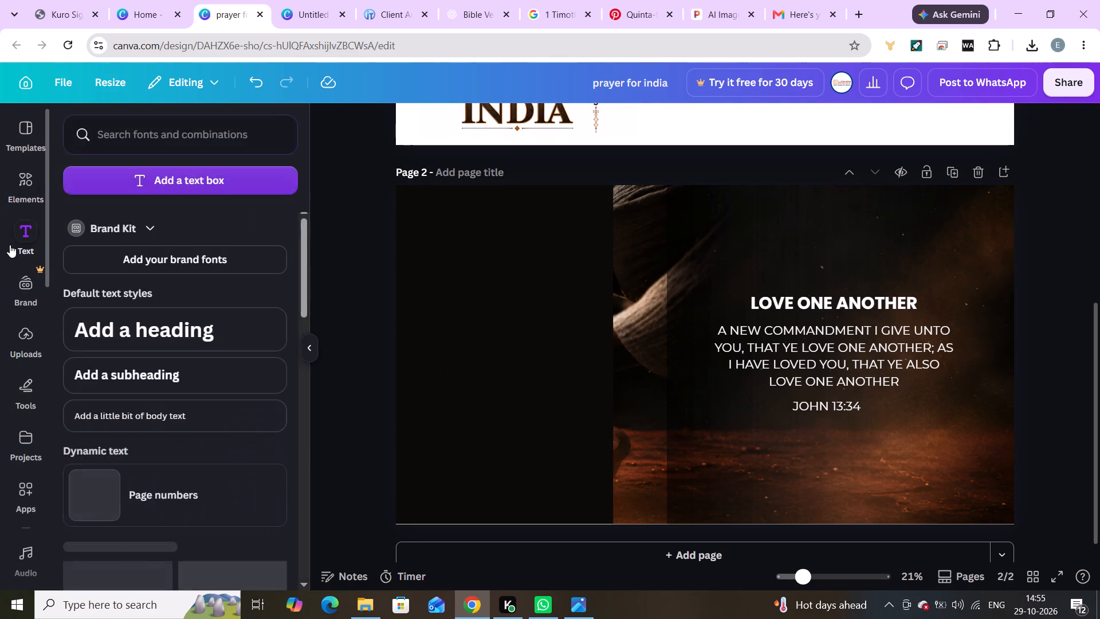
{"action": "left_click", "coordinate": [9, 324]}
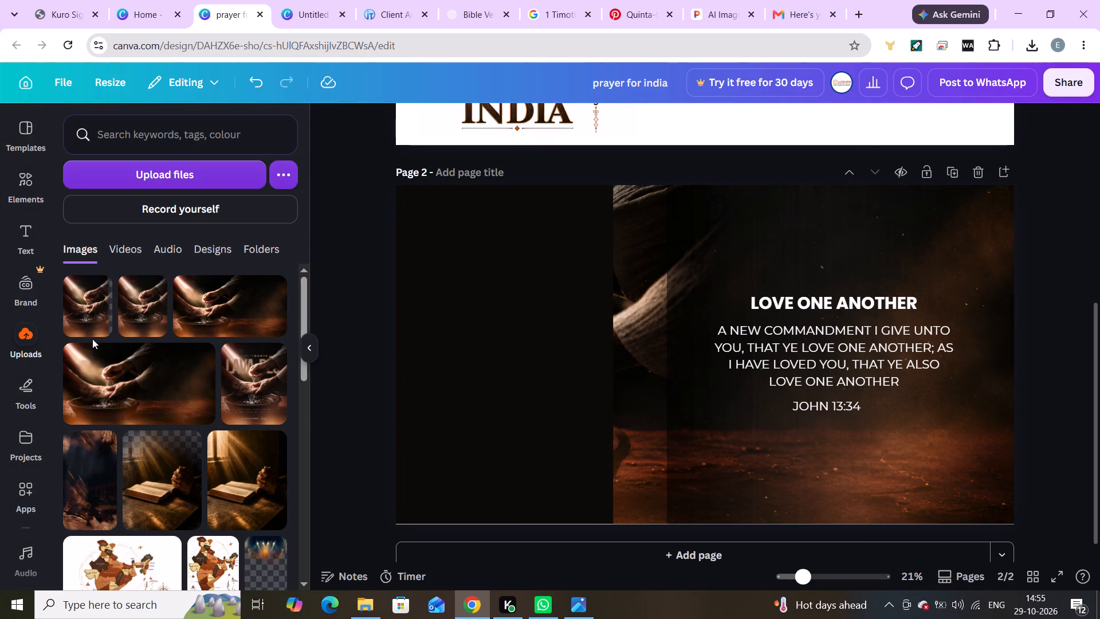
{"action": "left_click_drag", "start_coordinate": [92, 339], "coordinate": [92, 331]}
{"action": "left_click", "coordinate": [92, 330]}
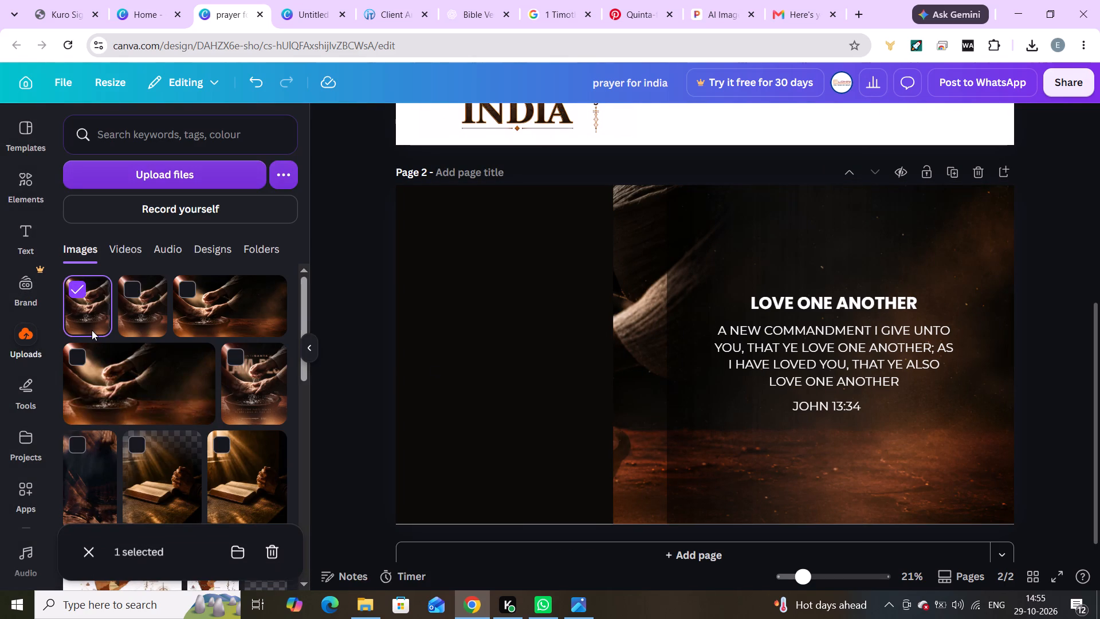
{"action": "left_click", "coordinate": [89, 561]}
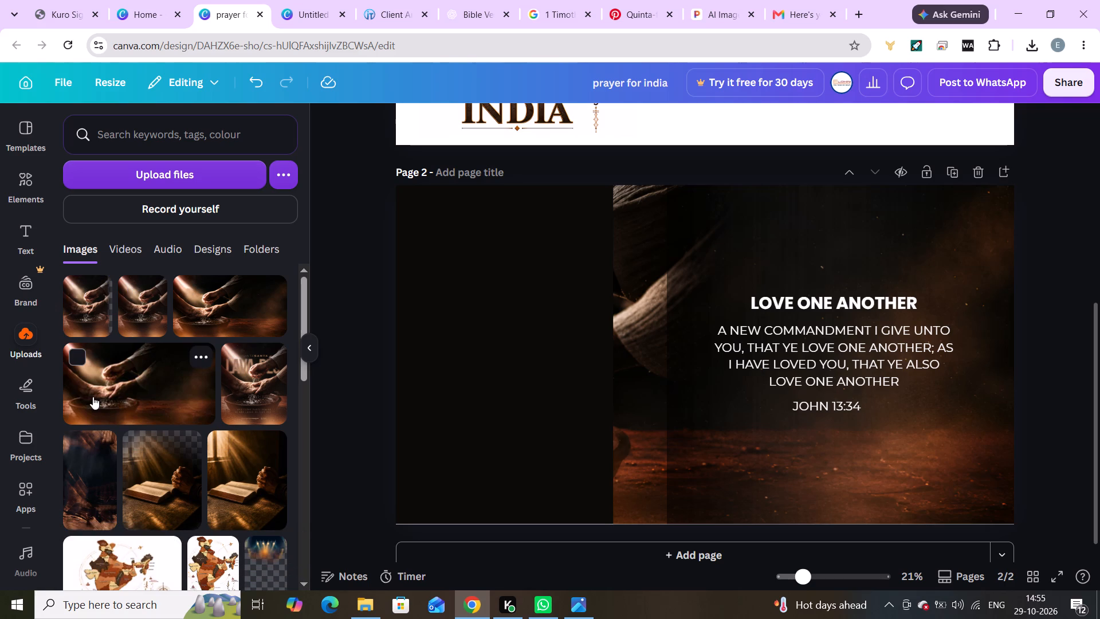
{"action": "double_click", "coordinate": [86, 312]}
{"action": "left_click_drag", "start_coordinate": [86, 312], "coordinate": [347, 382]}
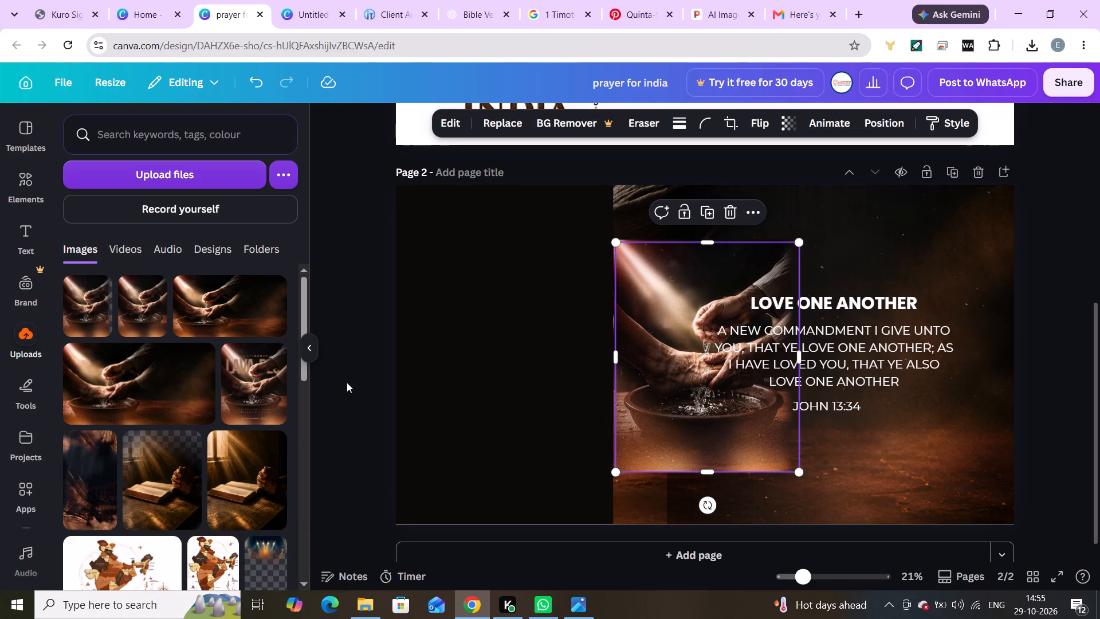
Pull apart the two overlapping copies of the inserted photo and delete the extra one nearer the verse.
{"action": "left_click_drag", "start_coordinate": [673, 428], "coordinate": [582, 408]}
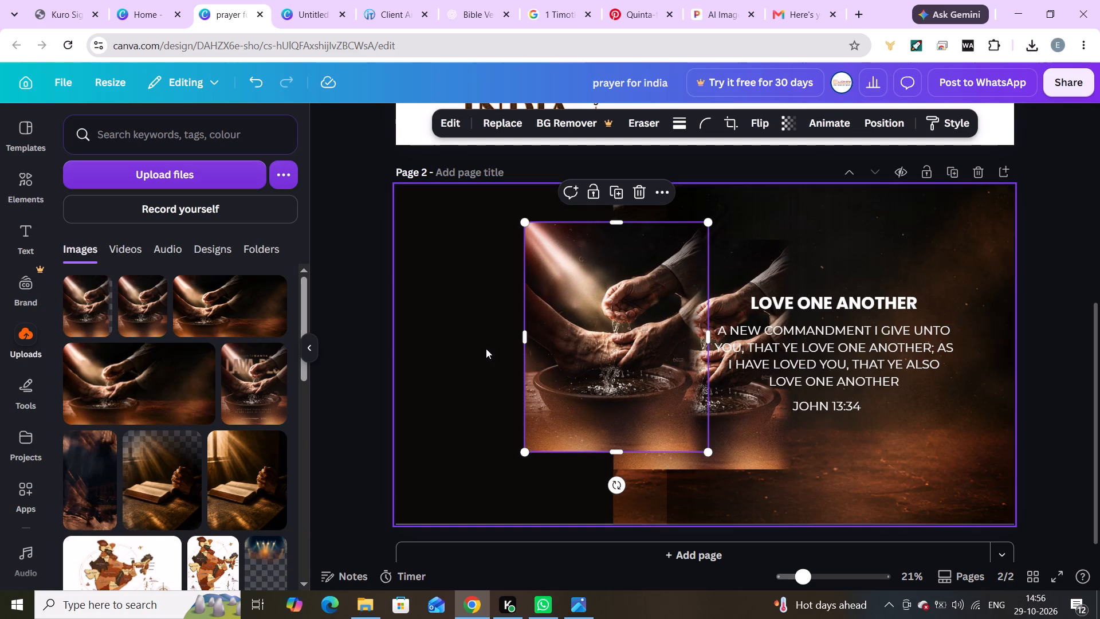
{"action": "left_click", "coordinate": [744, 429]}
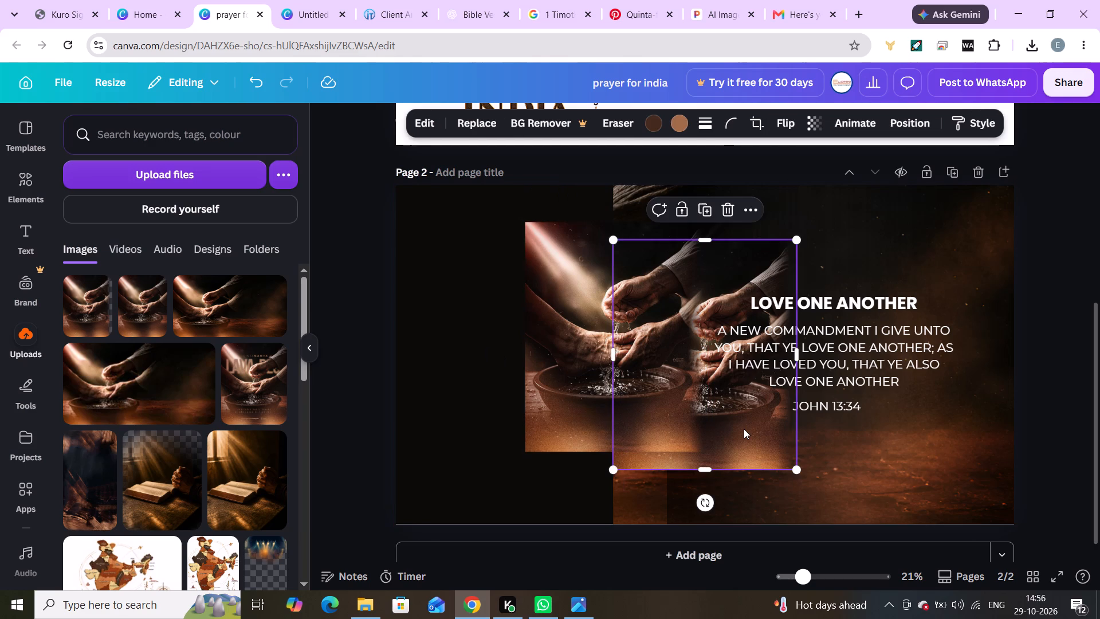
{"action": "key", "text": "Delete"}
{"action": "left_click", "coordinate": [670, 376]}
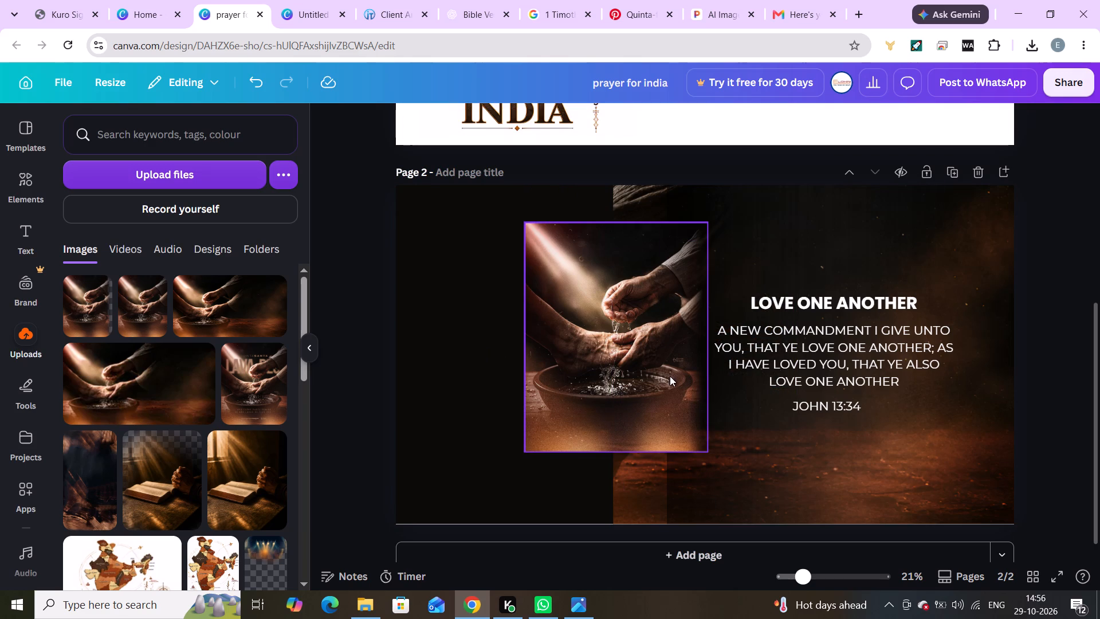
Move the remaining foot-washing photo away from the verse and into the page's upper-left corner.
{"action": "left_click", "coordinate": [485, 285]}
{"action": "left_click", "coordinate": [576, 435]}
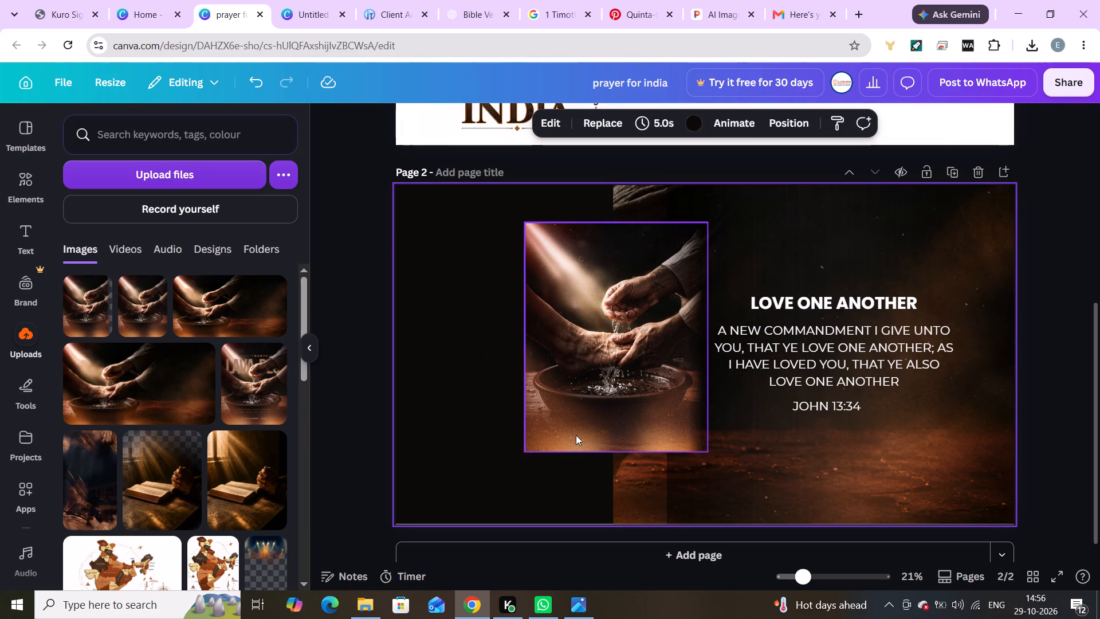
{"action": "key", "text": "Left"}
{"action": "key", "text": "Left"}
{"action": "key", "text": "Left"}
{"action": "key", "text": "Left"}
{"action": "key", "text": "Left"}
{"action": "key", "text": "Left"}
{"action": "key", "text": "Left"}
{"action": "key", "text": "Left"}
{"action": "key", "text": "Left"}
{"action": "key", "text": "Left"}
{"action": "key", "text": "Left"}
{"action": "key", "text": "Left"}
{"action": "key", "text": "Left"}
{"action": "key", "text": "Left"}
{"action": "key", "text": "Left"}
{"action": "key", "text": "Left"}
{"action": "key", "text": "Left"}
{"action": "key", "text": "Left"}
{"action": "key", "text": "Left"}
{"action": "key", "text": "Left"}
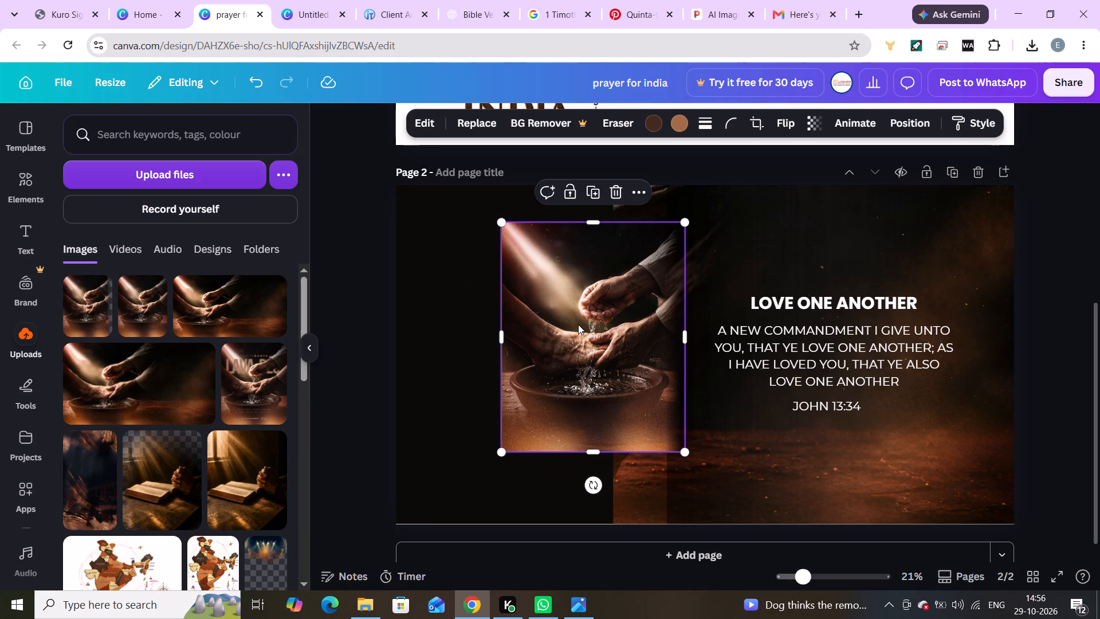
{"action": "left_click_drag", "start_coordinate": [575, 353], "coordinate": [549, 344]}
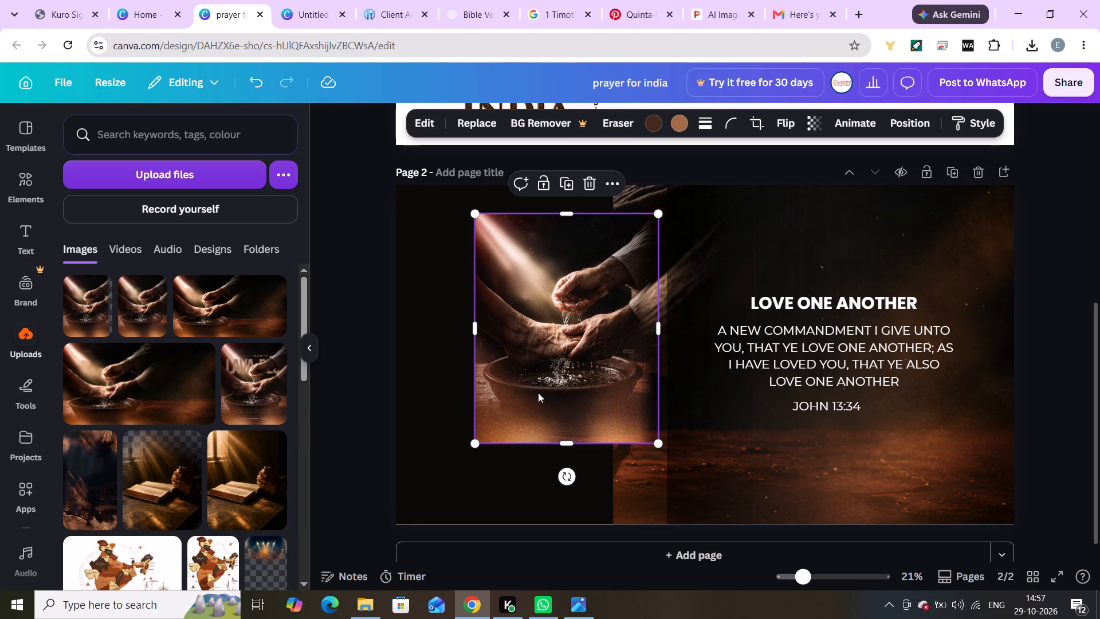
{"action": "left_click_drag", "start_coordinate": [538, 393], "coordinate": [463, 366]}
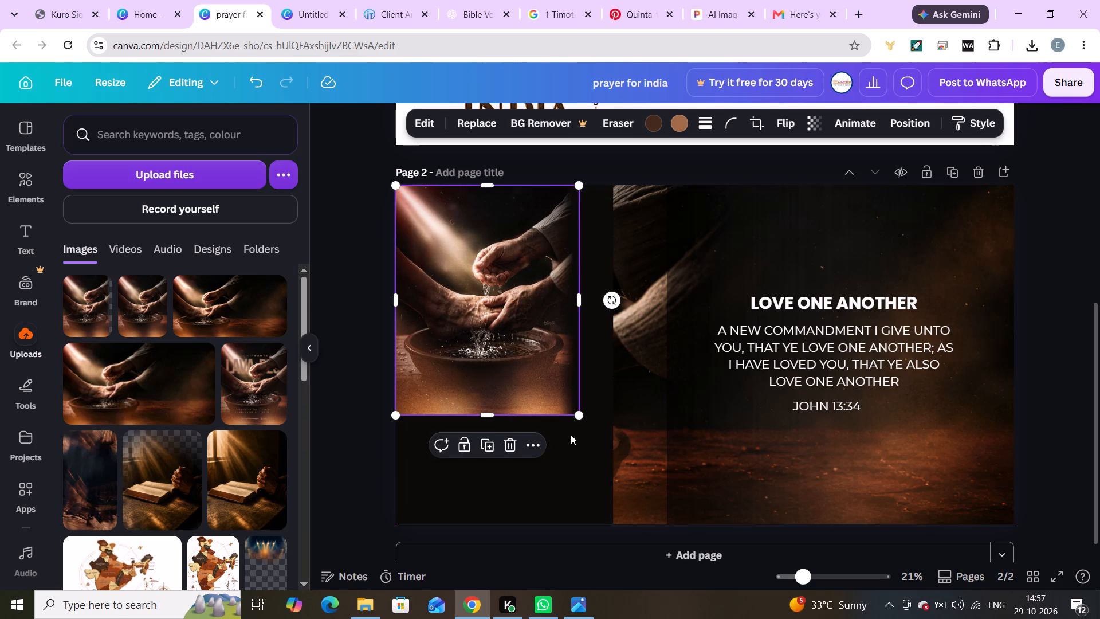
Enlarge the foot-washing photo proportionally from its page corner until it fills the full page height.
{"action": "left_click_drag", "start_coordinate": [578, 418], "coordinate": [635, 483]}
{"action": "left_click_drag", "start_coordinate": [635, 484], "coordinate": [684, 518]}
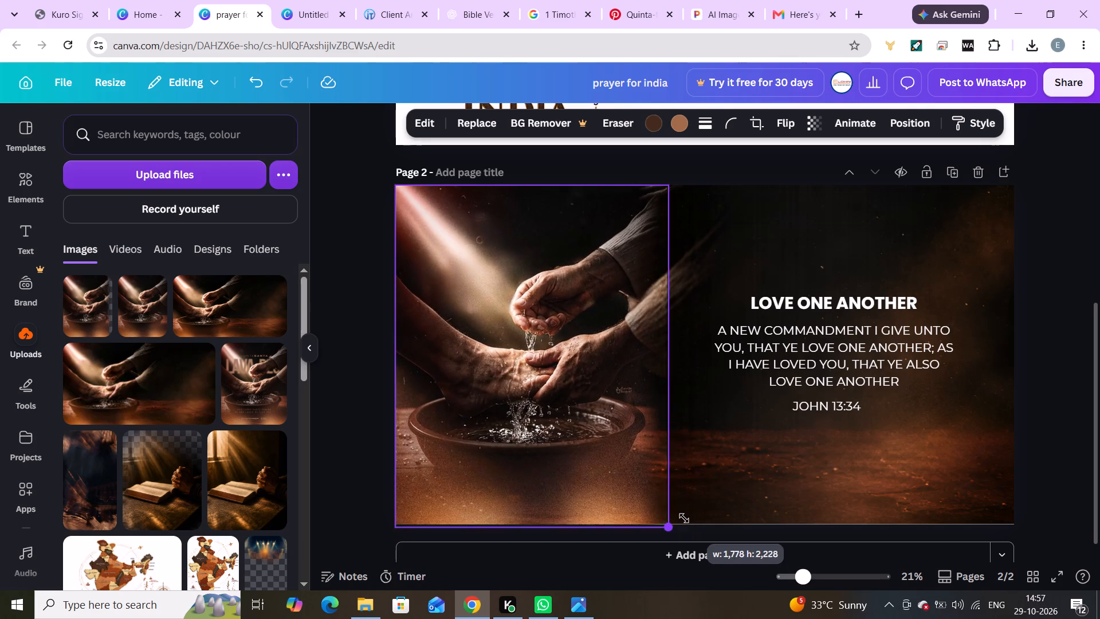
{"action": "left_click_drag", "start_coordinate": [684, 518], "coordinate": [680, 515]}
{"action": "left_click", "coordinate": [1070, 382]}
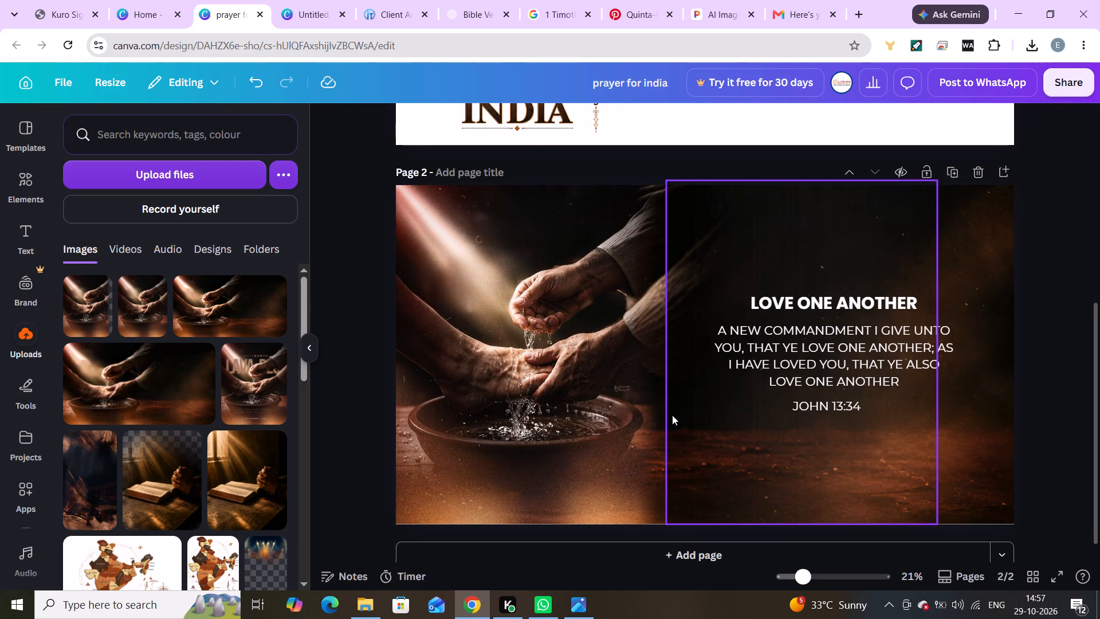
Shift the dark gradient overlay sideways over the photo's inner side so it covers the seam, keeping it level with the page's bottom edge.
{"action": "left_click_drag", "start_coordinate": [672, 415], "coordinate": [566, 408]}
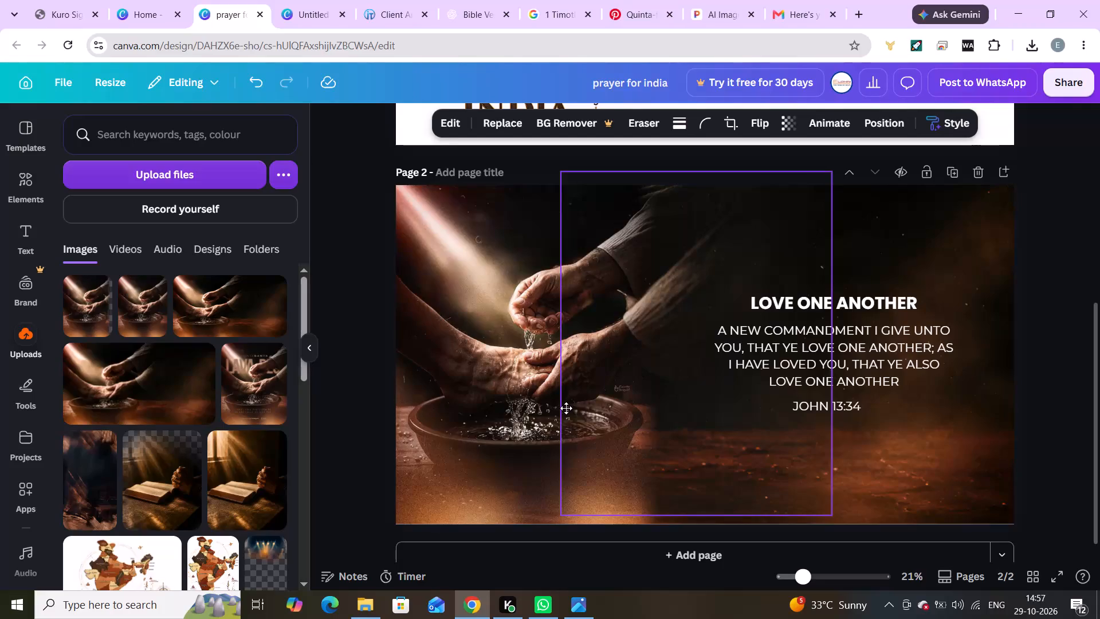
{"action": "left_click_drag", "start_coordinate": [566, 408], "coordinate": [567, 414]}
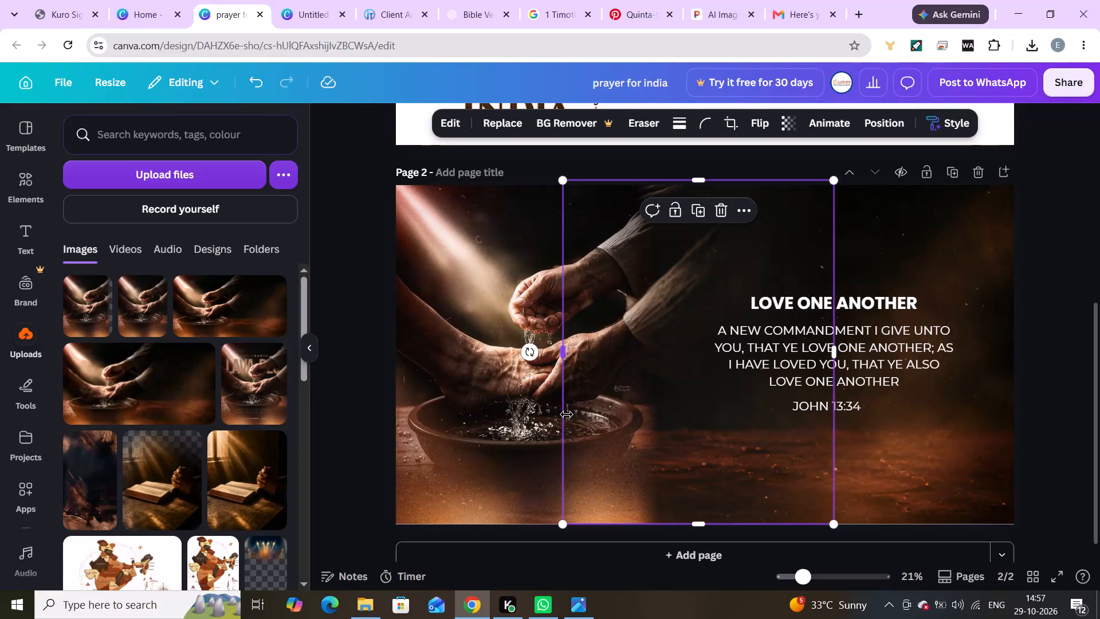
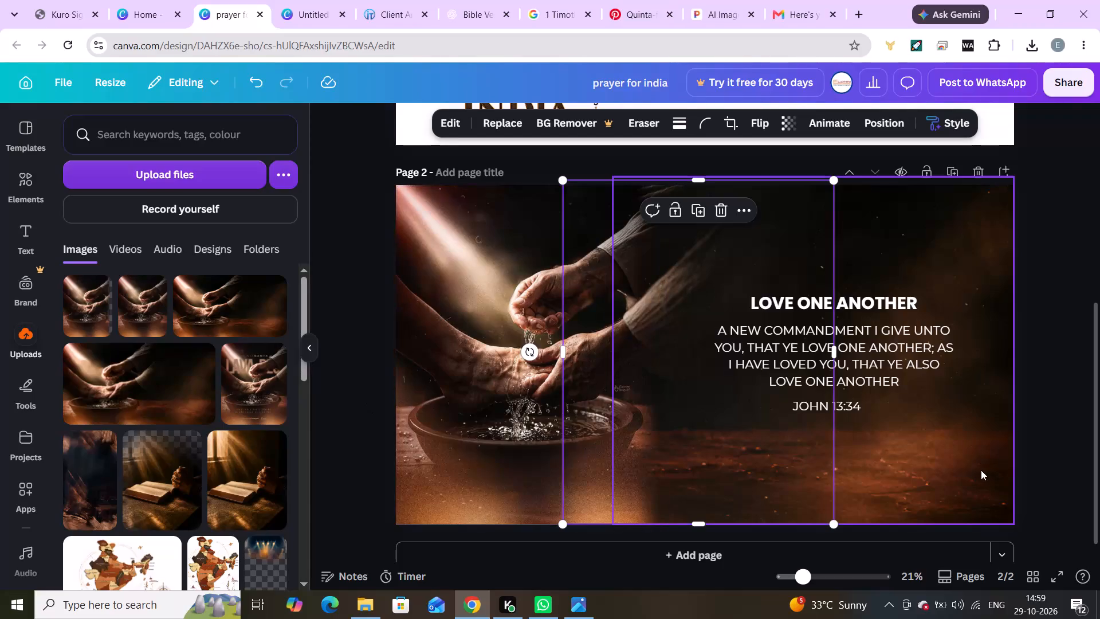
Lock the dark background image behind the verse, the gradient overlay and the foot-washing photo in place.
{"action": "left_click", "coordinate": [1040, 460]}
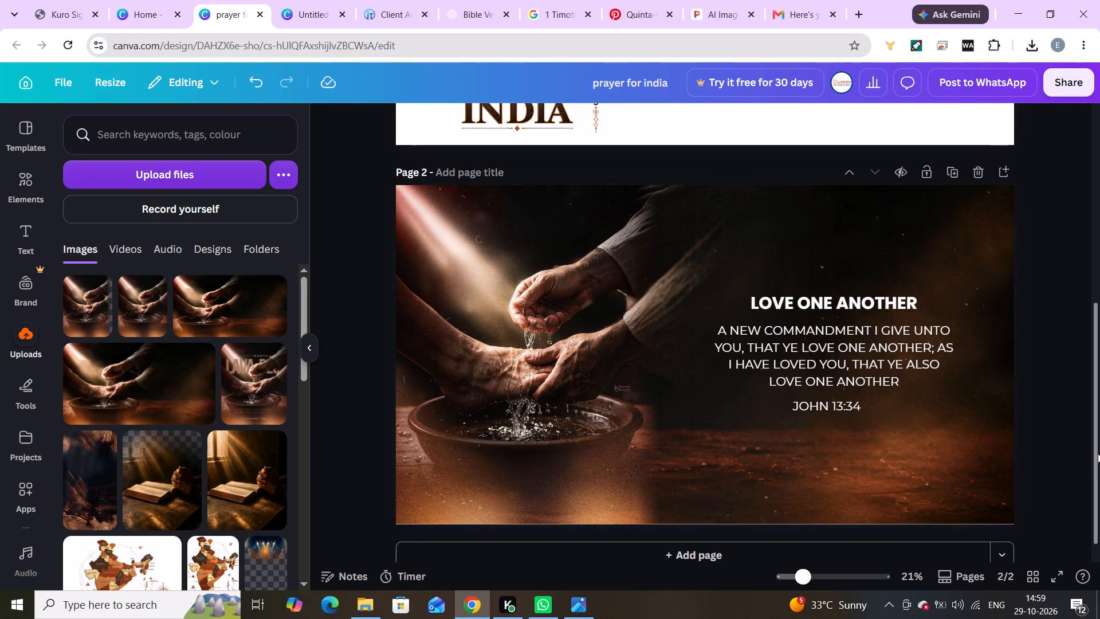
{"action": "left_click", "coordinate": [954, 296]}
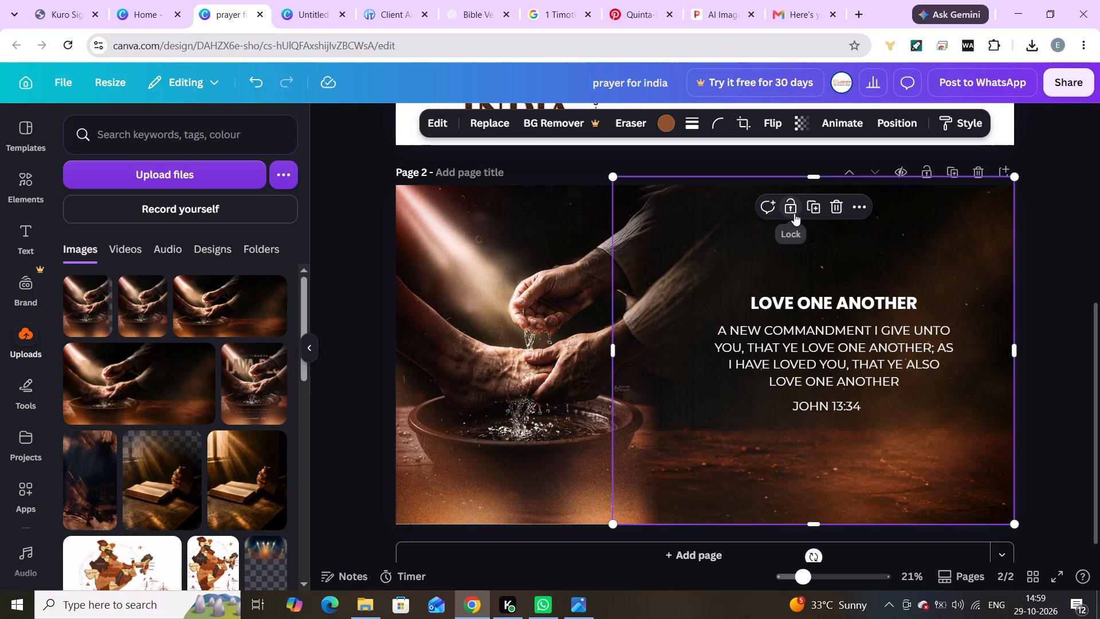
{"action": "left_click", "coordinate": [794, 213]}
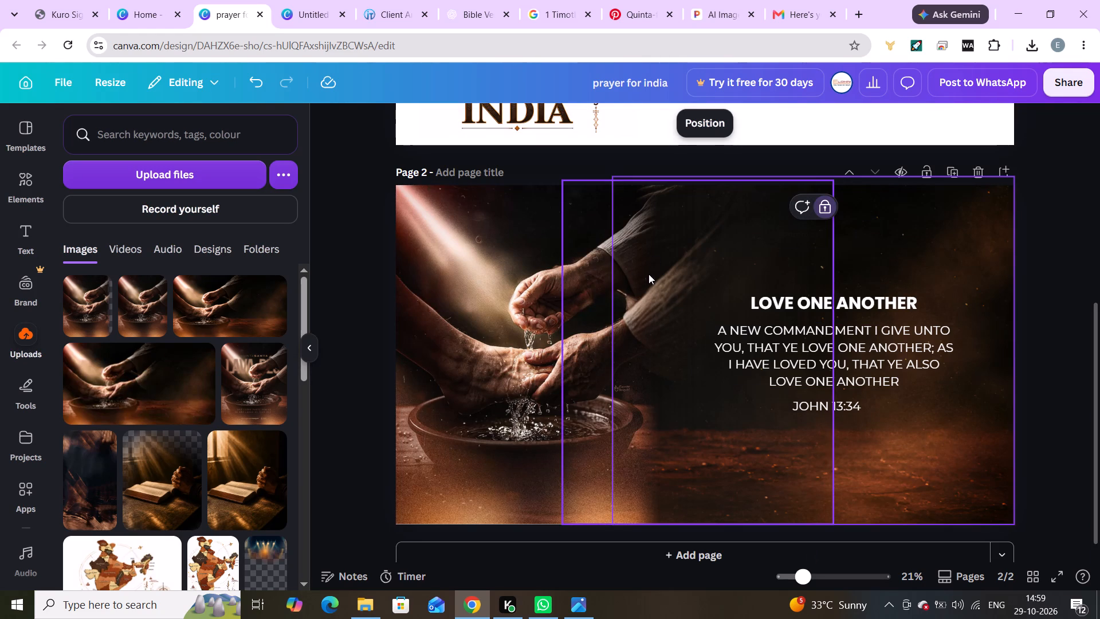
{"action": "left_click", "coordinate": [697, 280]}
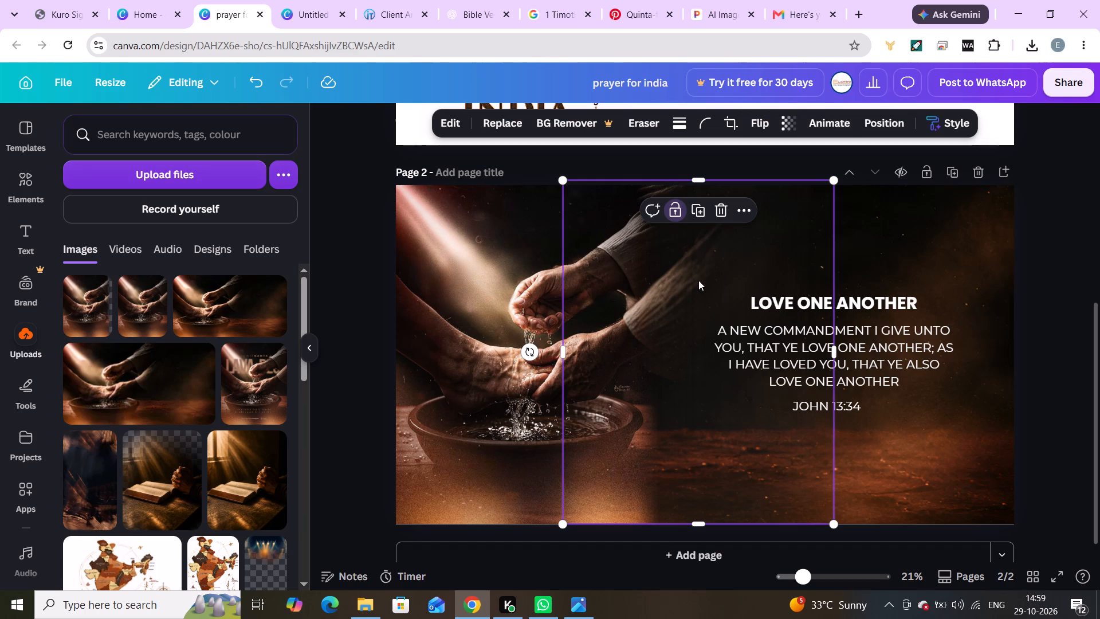
{"action": "left_click", "coordinate": [683, 207]}
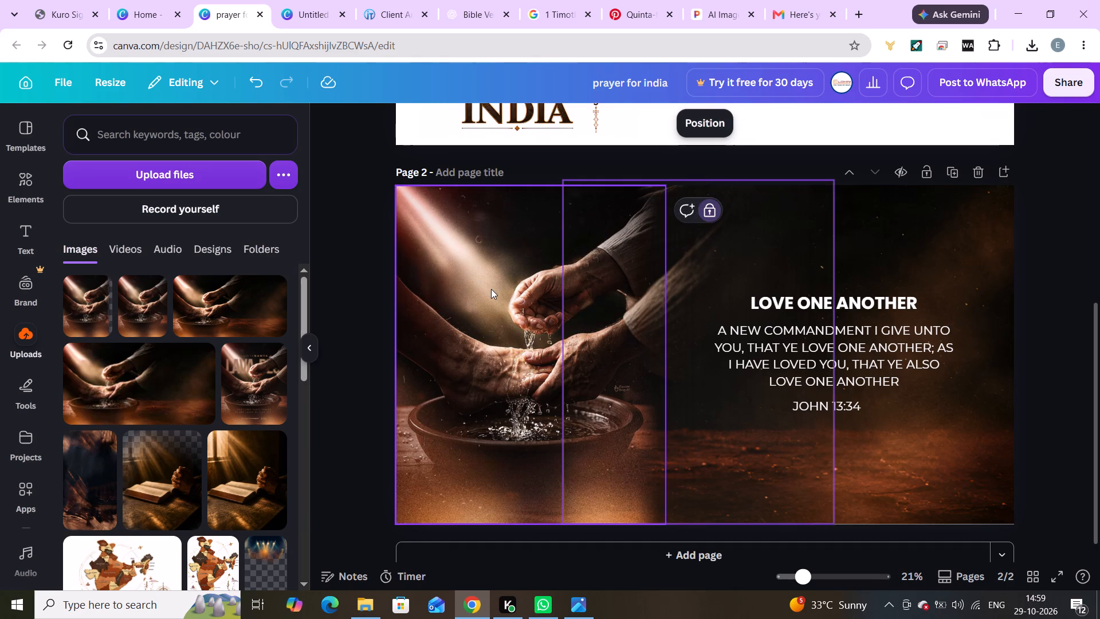
{"action": "left_click", "coordinate": [491, 289]}
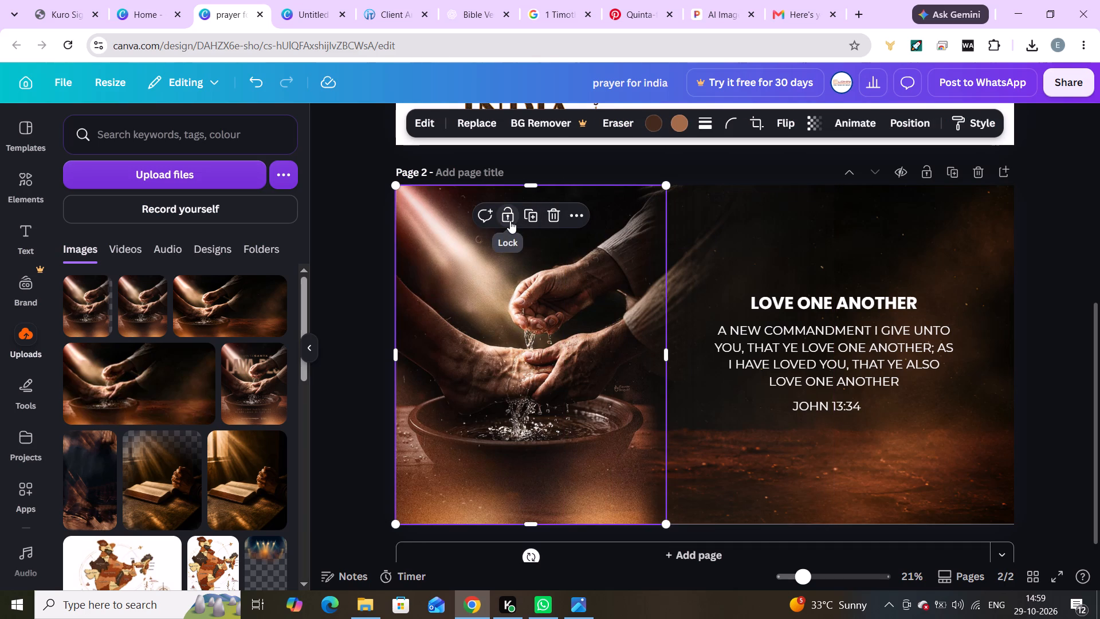
{"action": "left_click", "coordinate": [510, 221]}
{"action": "left_click", "coordinate": [1074, 254]}
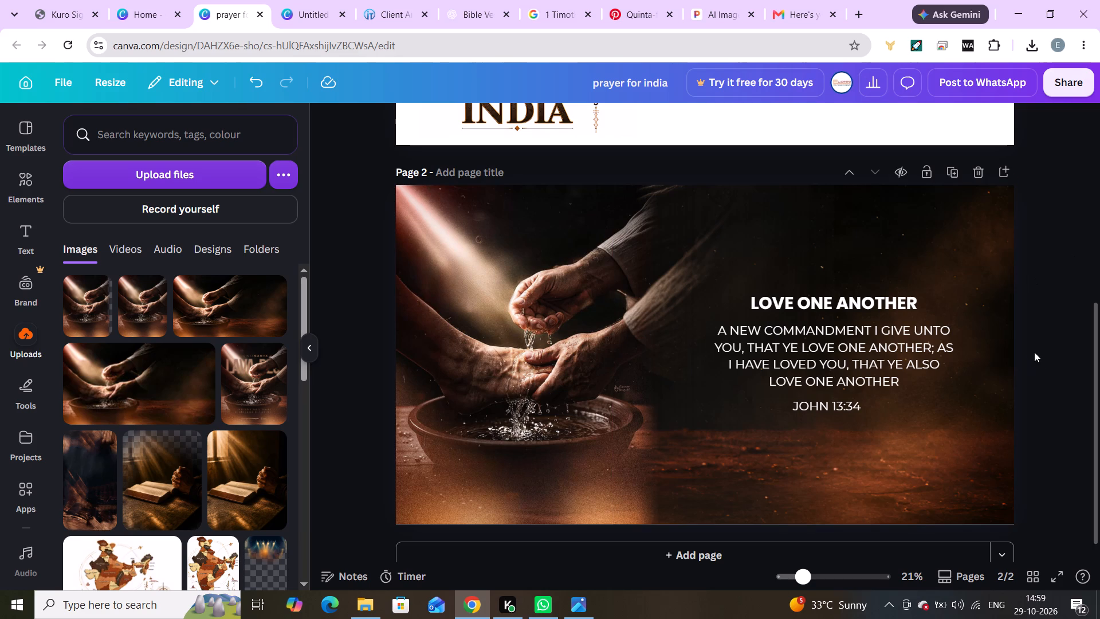
Nudge the heading, verse and John 13:34 reference up together so the text block sits slightly higher on the page.
{"action": "left_click_drag", "start_coordinate": [891, 443], "coordinate": [822, 292]}
{"action": "key", "text": "Up"}
{"action": "key", "text": "Up"}
{"action": "key", "text": "Up"}
{"action": "key", "text": "Up"}
{"action": "key", "text": "Up"}
{"action": "key", "text": "Up"}
{"action": "key", "text": "Up"}
{"action": "key", "text": "Up"}
{"action": "key", "text": "Up"}
{"action": "key", "text": "Up"}
{"action": "key", "text": "Up"}
{"action": "key", "text": "Up"}
{"action": "key", "text": "Up"}
{"action": "key", "text": "Up"}
{"action": "key", "text": "Up"}
{"action": "key", "text": "Up"}
{"action": "key", "text": "Up"}
{"action": "key", "text": "Up"}
{"action": "key", "text": "Up"}
{"action": "key", "text": "Up"}
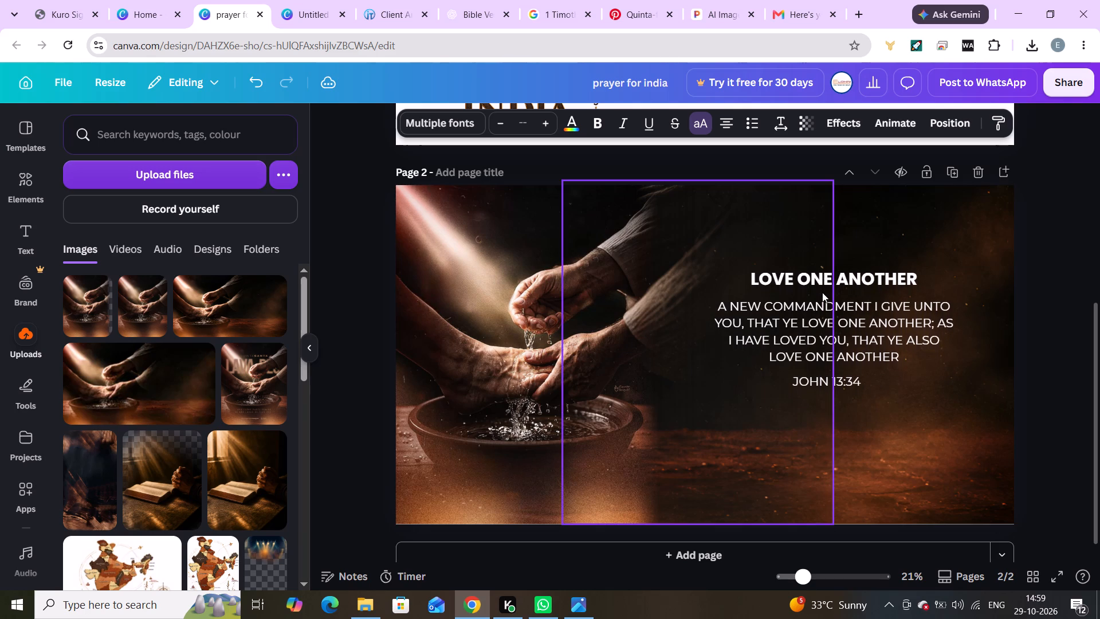
{"action": "left_click", "coordinate": [1099, 369]}
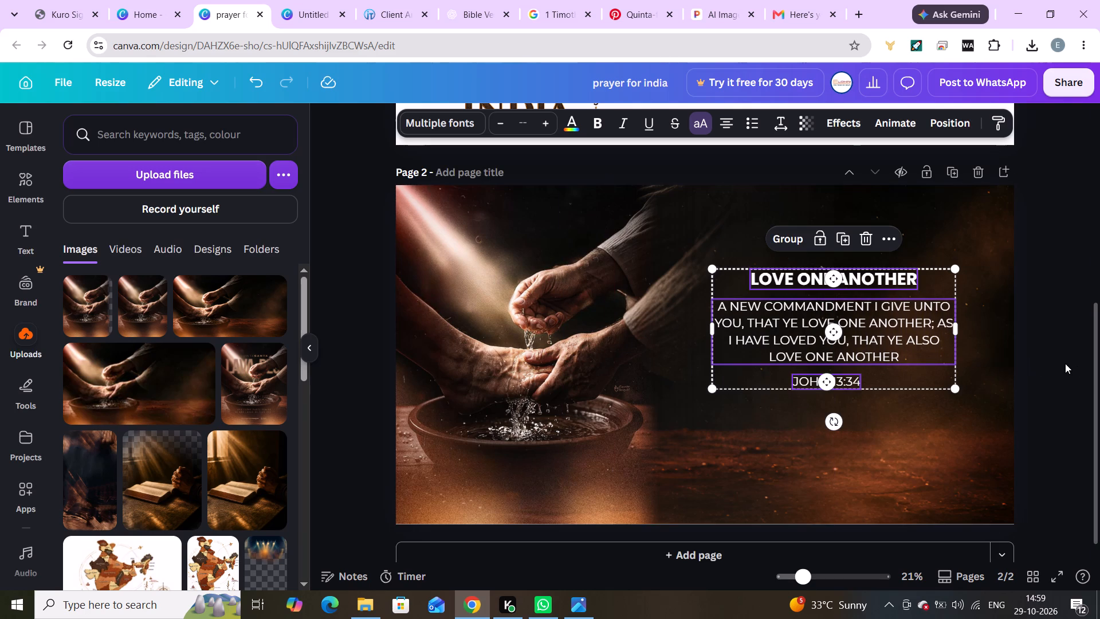
{"action": "left_click", "coordinate": [1065, 363]}
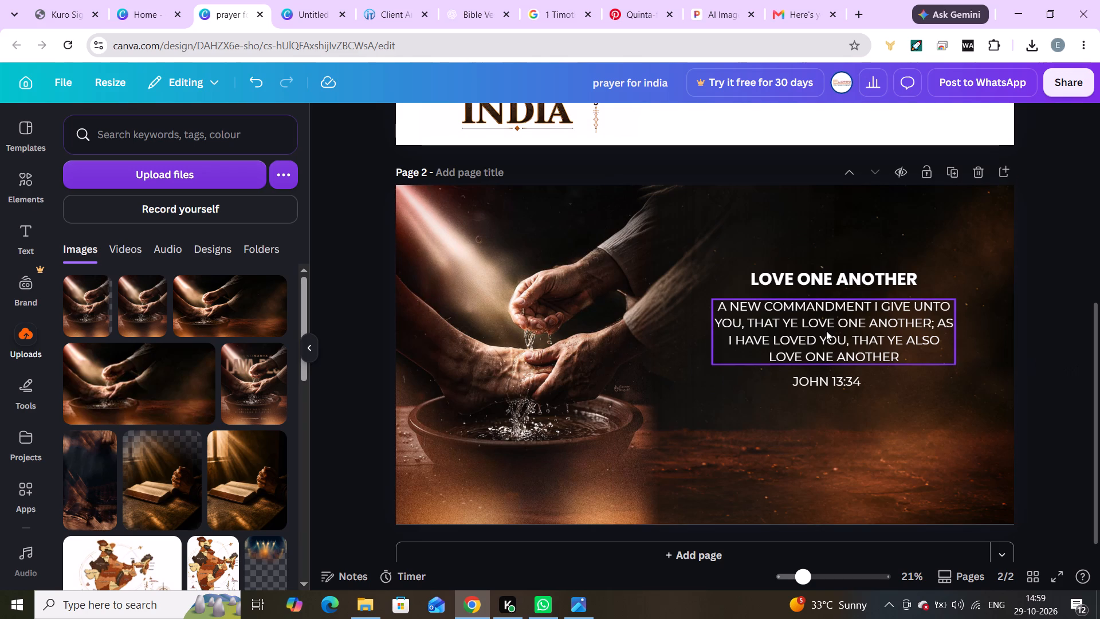
Recolour the JOHN 13:34 reference with the photo's Greybrown colour, #94552f.
{"action": "left_click", "coordinate": [836, 385]}
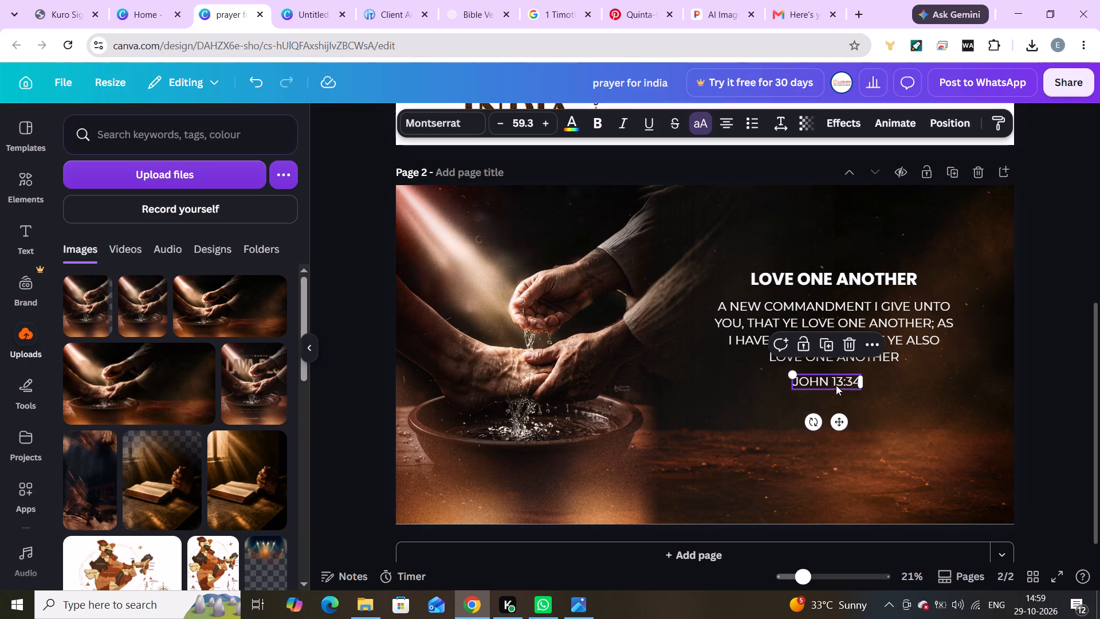
{"action": "left_click", "coordinate": [576, 124]}
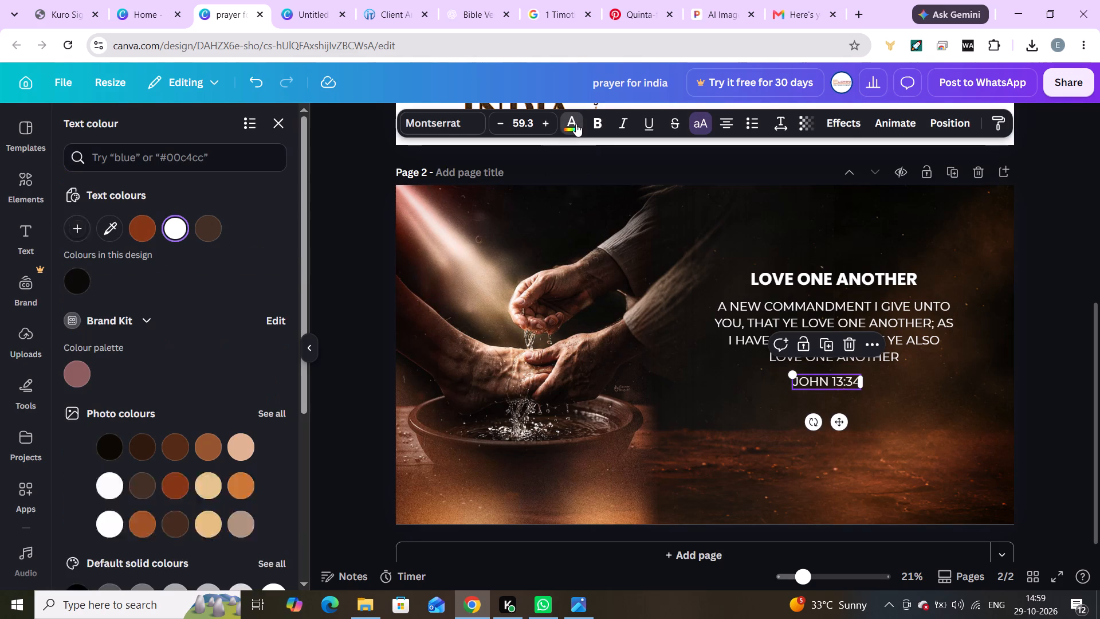
{"action": "left_click", "coordinate": [174, 457]}
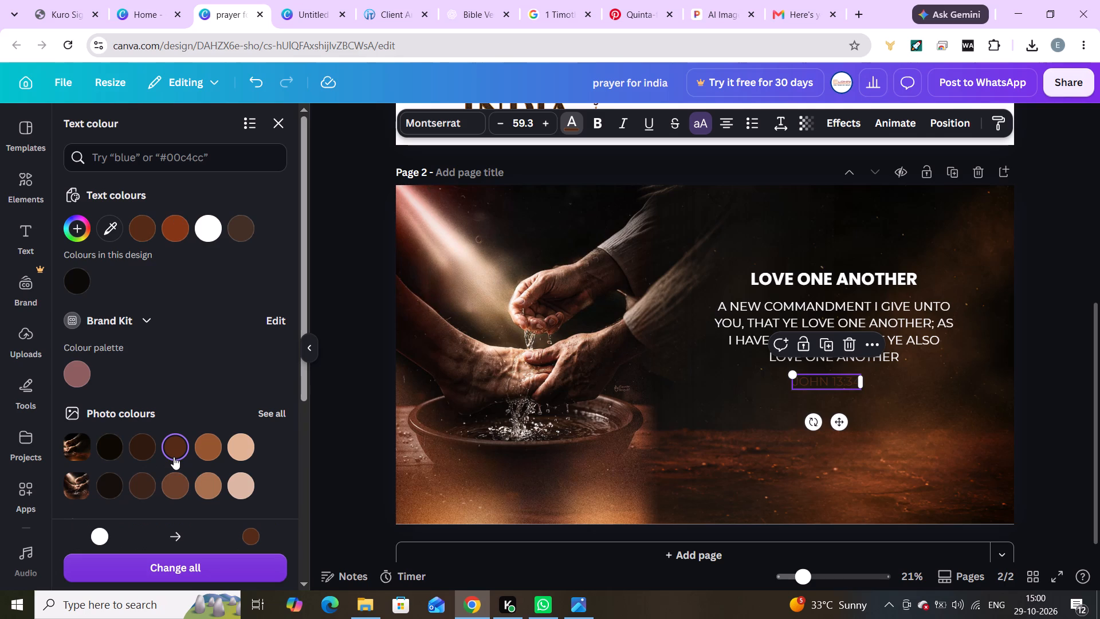
{"action": "left_click", "coordinate": [210, 446]}
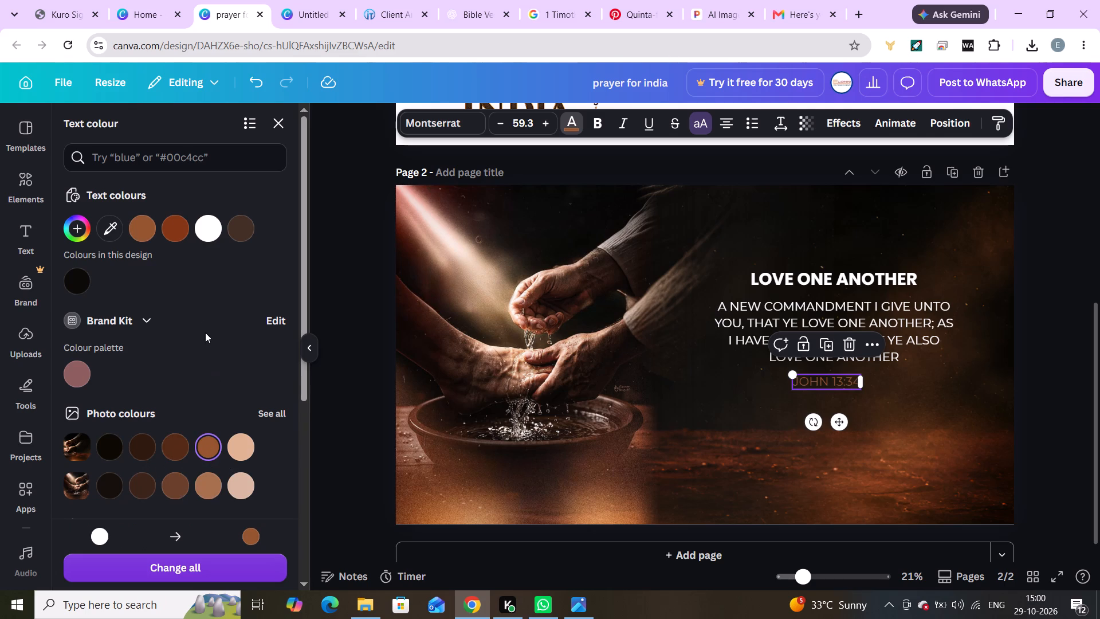
{"action": "left_click", "coordinate": [167, 234]}
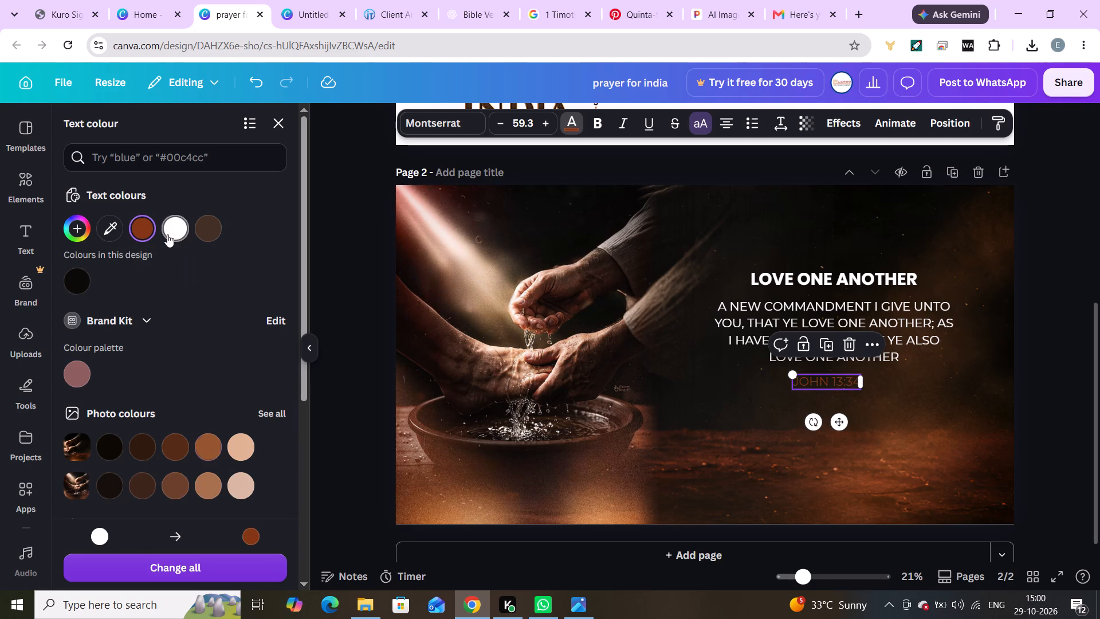
{"action": "left_click", "coordinate": [214, 437]}
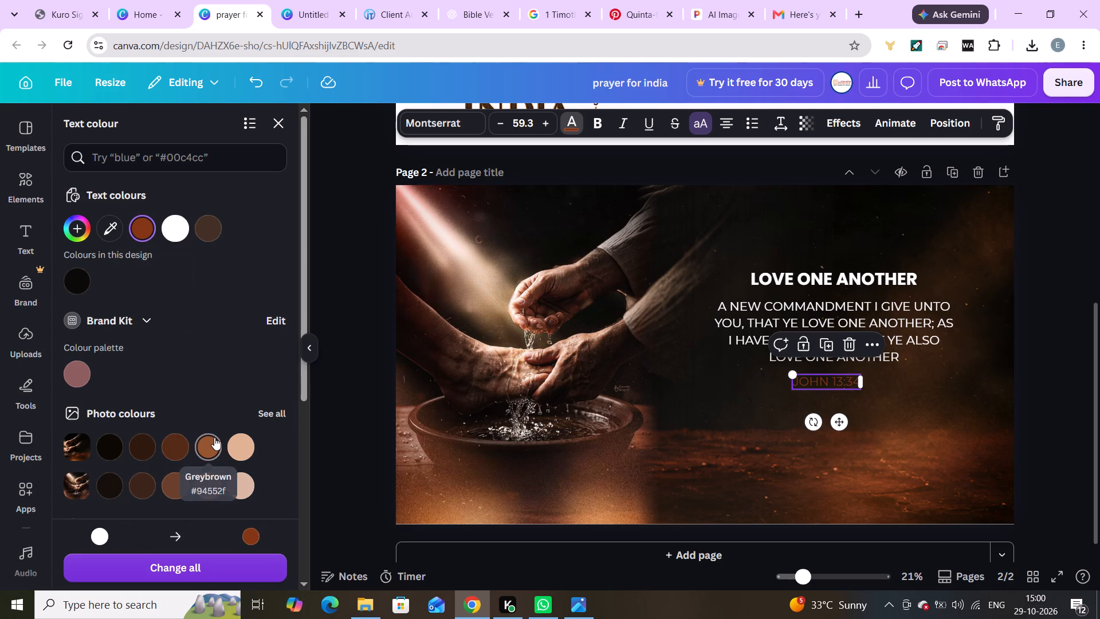
{"action": "left_click", "coordinate": [1032, 438]}
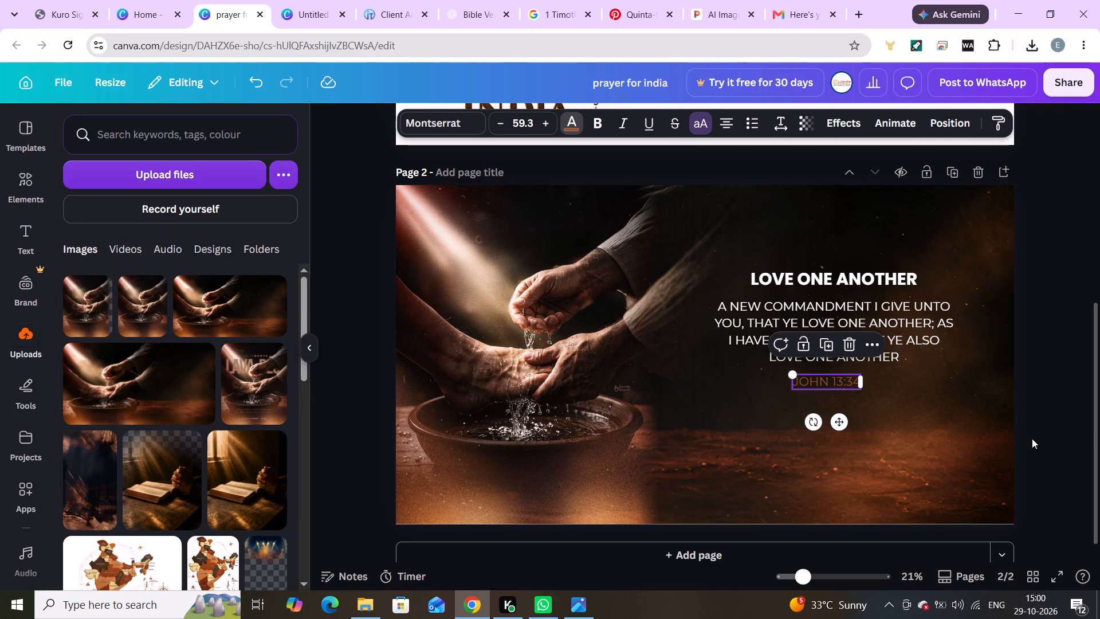
{"action": "left_click", "coordinate": [1032, 438]}
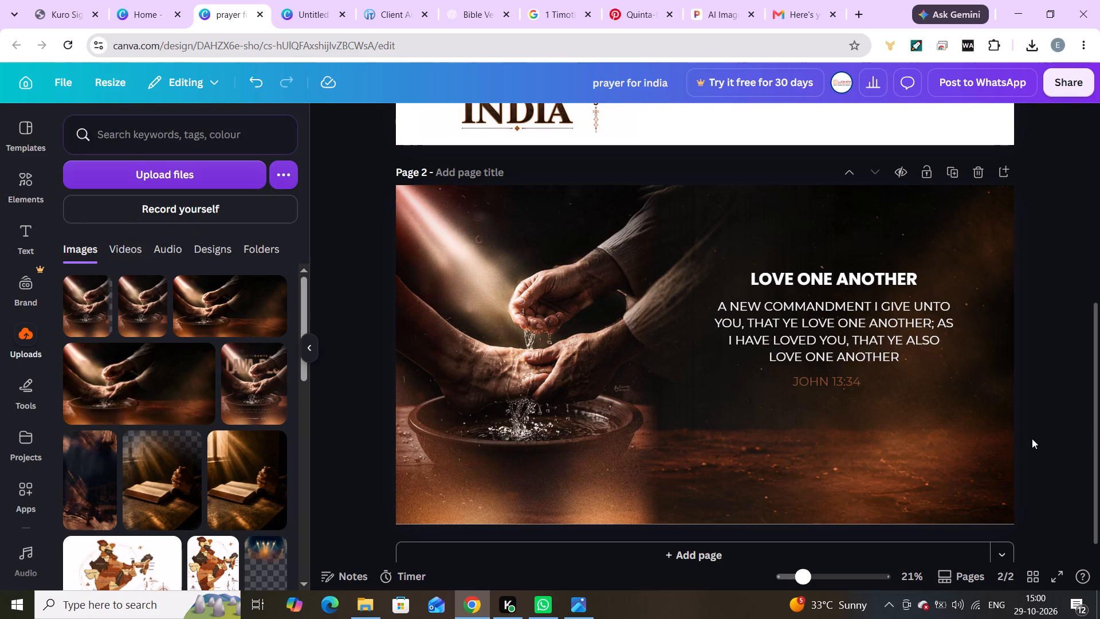
Shift the JOHN 13:34 reference sideways so it is centred beneath the LOVE ONE ANOTHER heading.
{"action": "left_click_drag", "start_coordinate": [843, 383], "coordinate": [844, 383]}
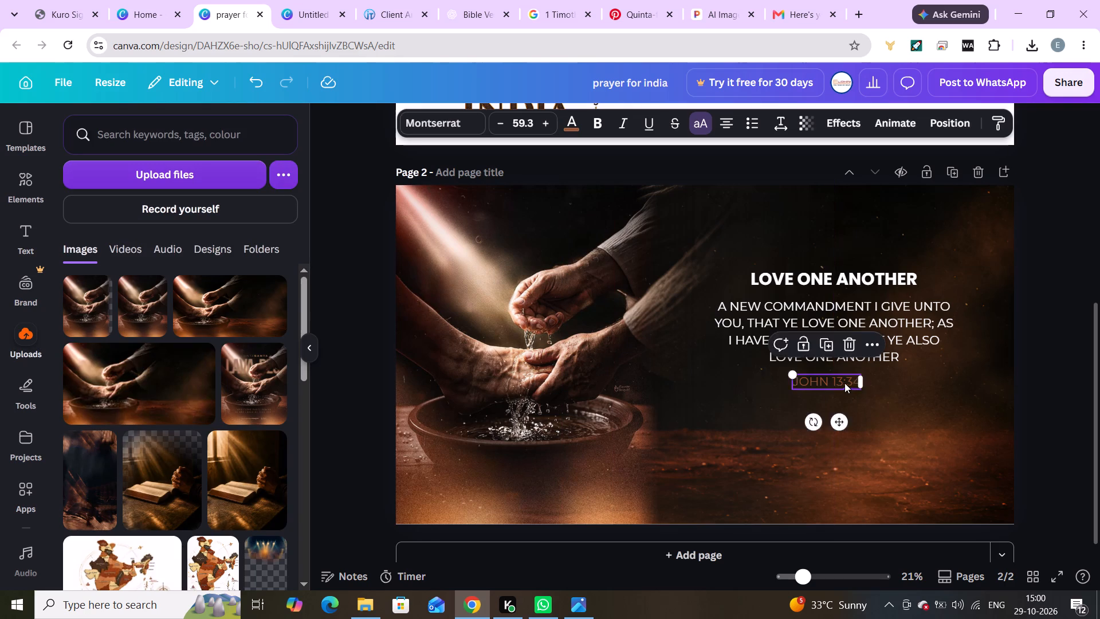
{"action": "left_click_drag", "start_coordinate": [844, 383], "coordinate": [852, 383]}
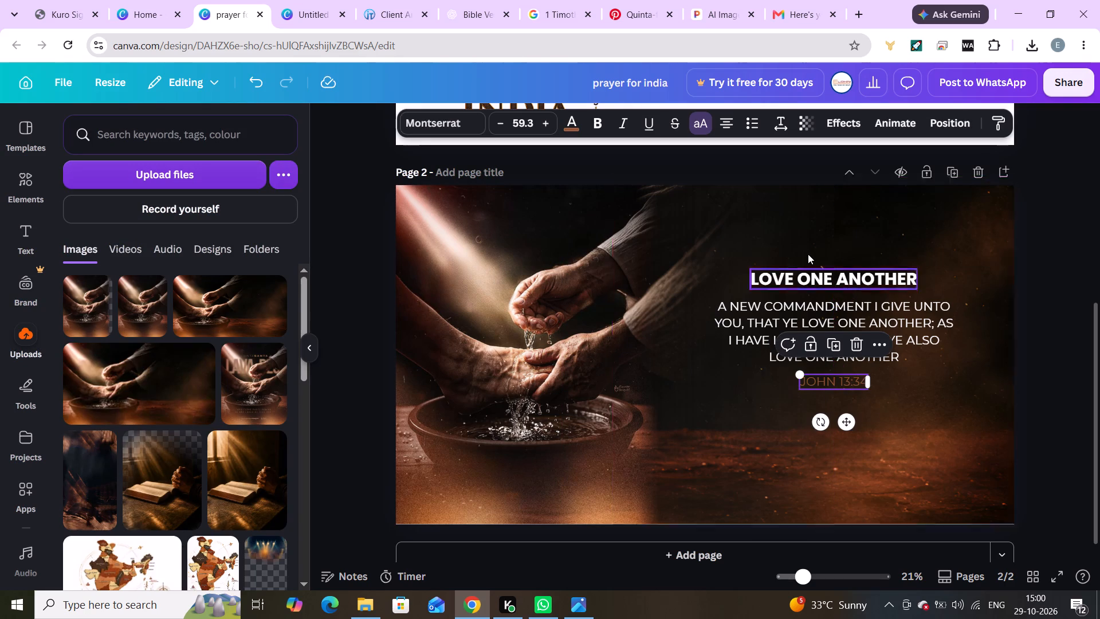
{"action": "left_click", "coordinate": [824, 285]}
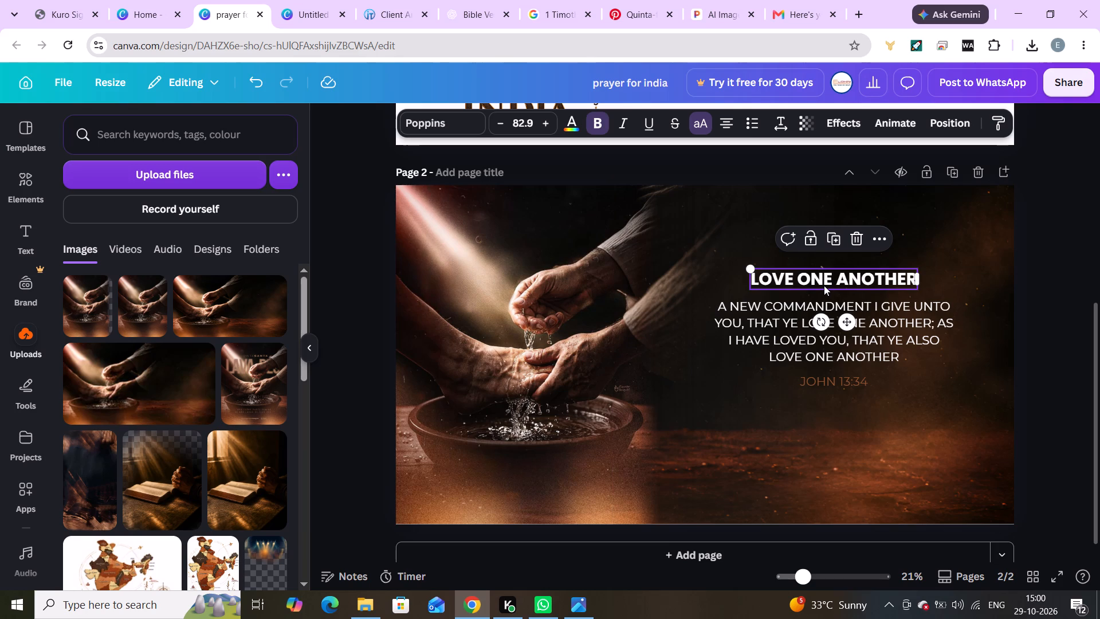
Resize the verse text box so its second line ends at "ANOTHER;" and centre it between the heading and the reference.
{"action": "left_click", "coordinate": [874, 338]}
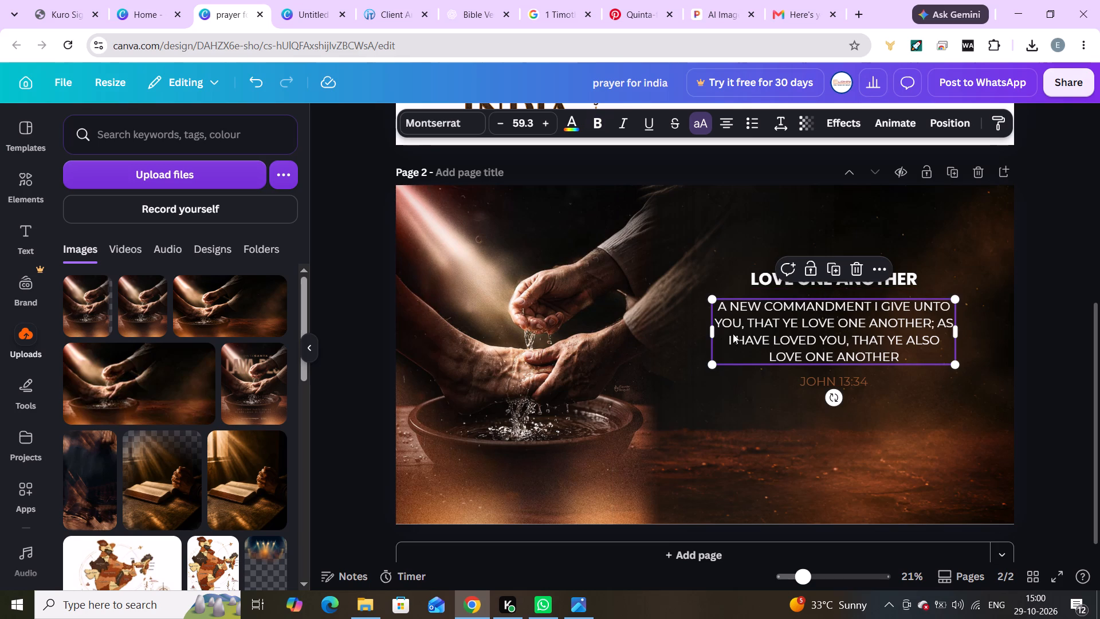
{"action": "left_click_drag", "start_coordinate": [708, 333], "coordinate": [682, 335]}
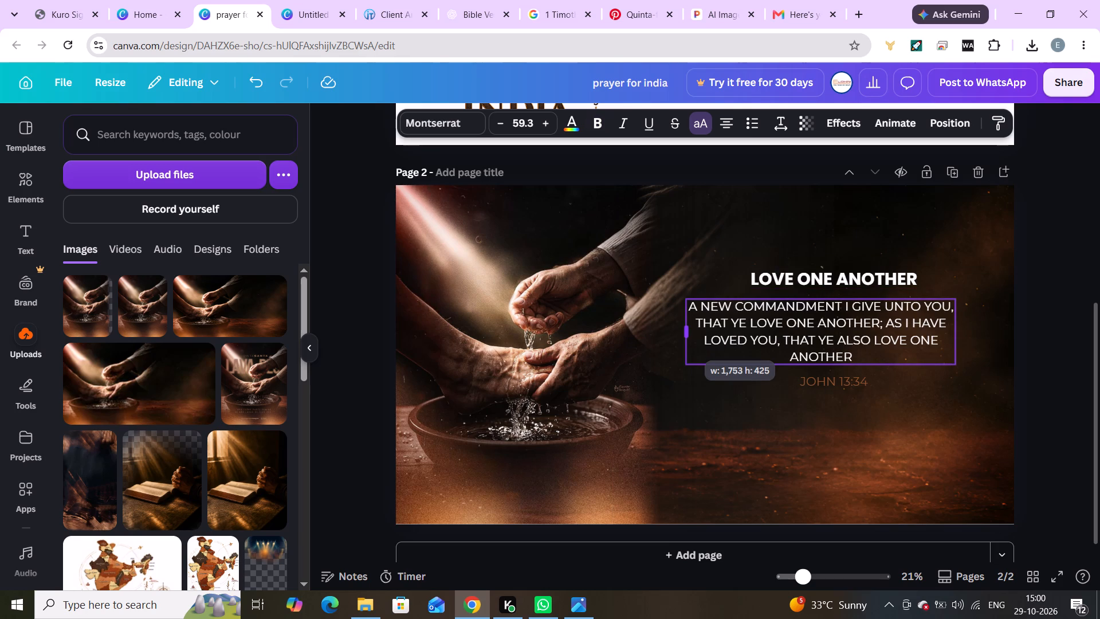
{"action": "left_click_drag", "start_coordinate": [682, 335], "coordinate": [658, 332]}
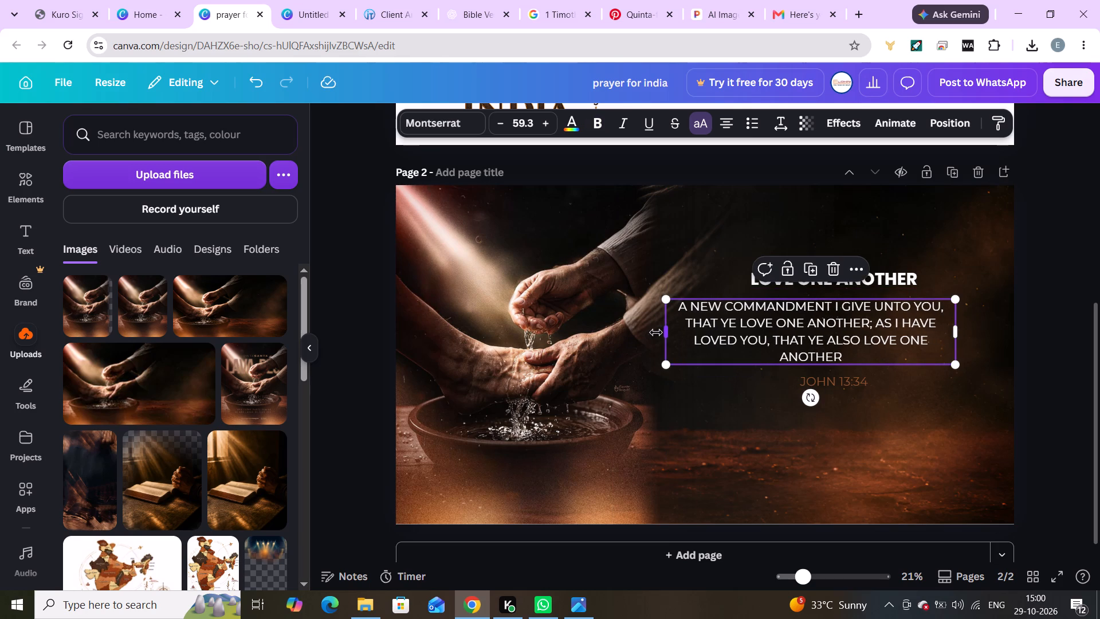
{"action": "left_click_drag", "start_coordinate": [959, 337], "coordinate": [996, 335]}
{"action": "left_click", "coordinate": [870, 334]}
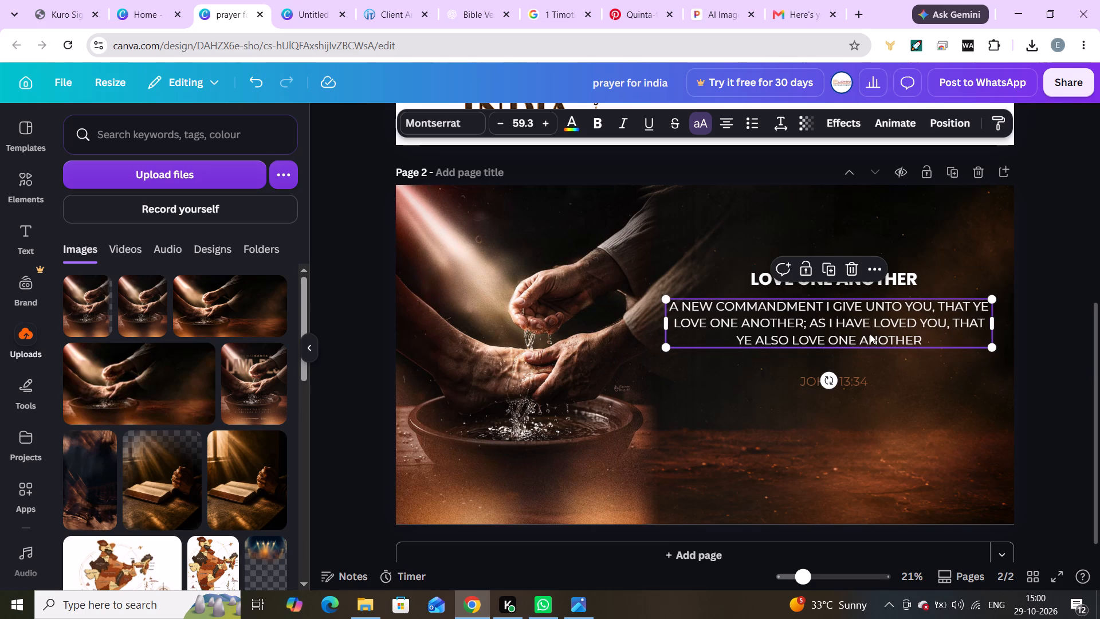
{"action": "left_click_drag", "start_coordinate": [994, 320], "coordinate": [904, 332]}
{"action": "left_click_drag", "start_coordinate": [834, 337], "coordinate": [890, 338]}
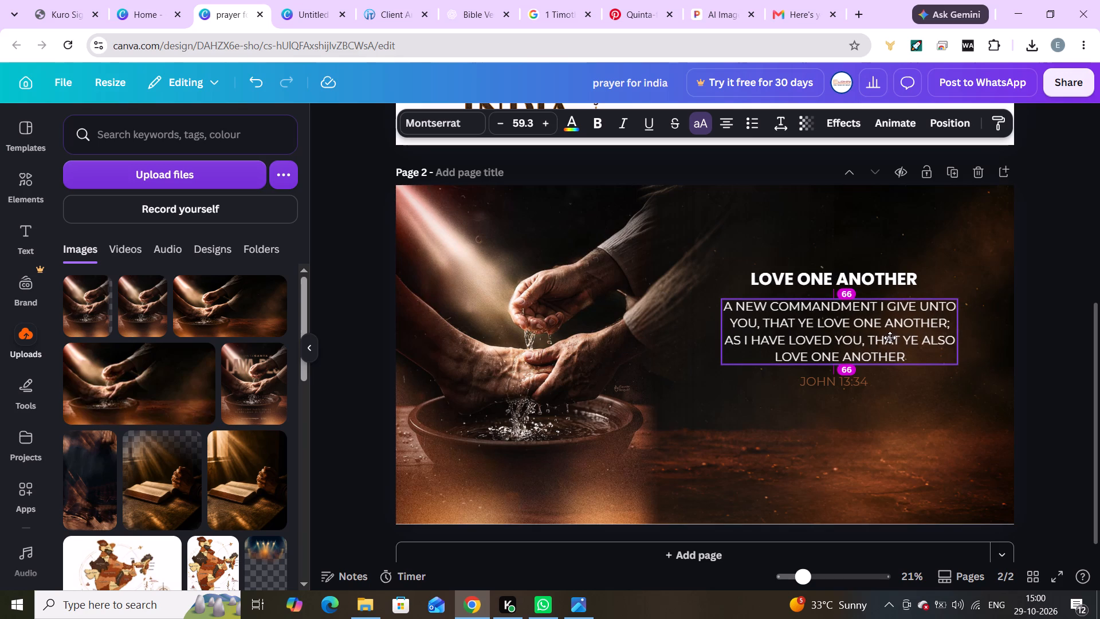
{"action": "left_click_drag", "start_coordinate": [890, 338], "coordinate": [885, 338]}
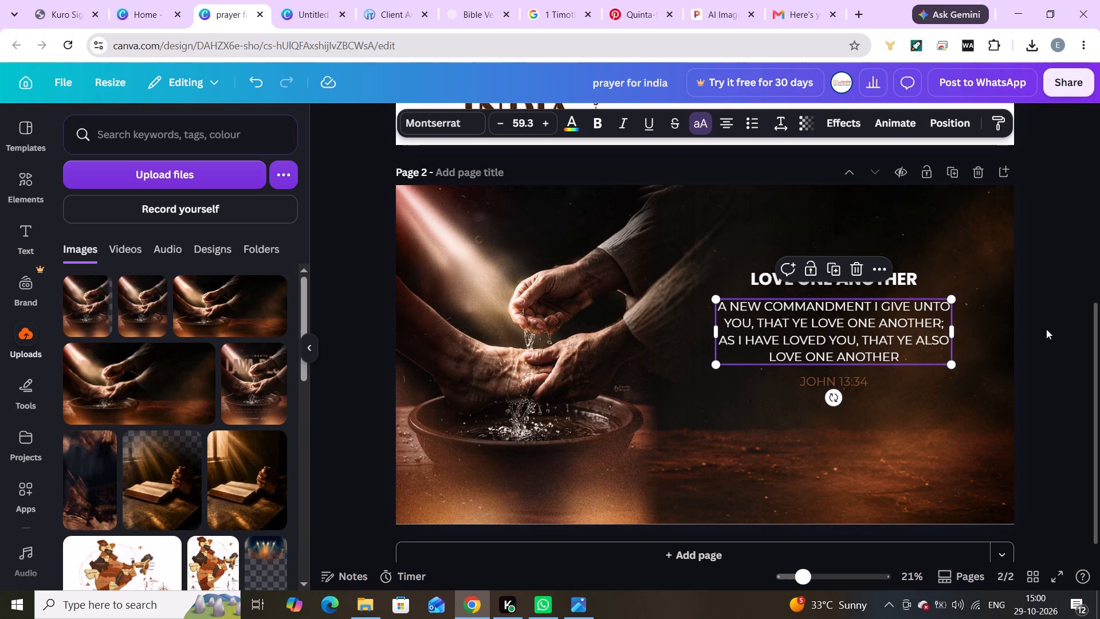
{"action": "left_click", "coordinate": [1046, 329]}
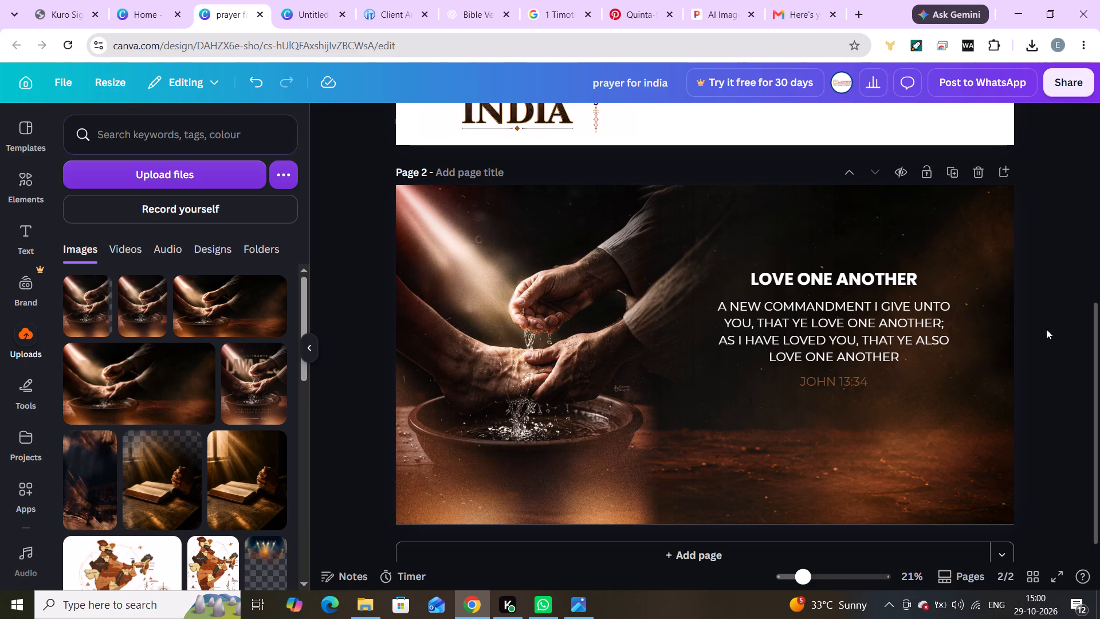
Tighten the line spacing of the verse slightly.
{"action": "left_click", "coordinate": [859, 310]}
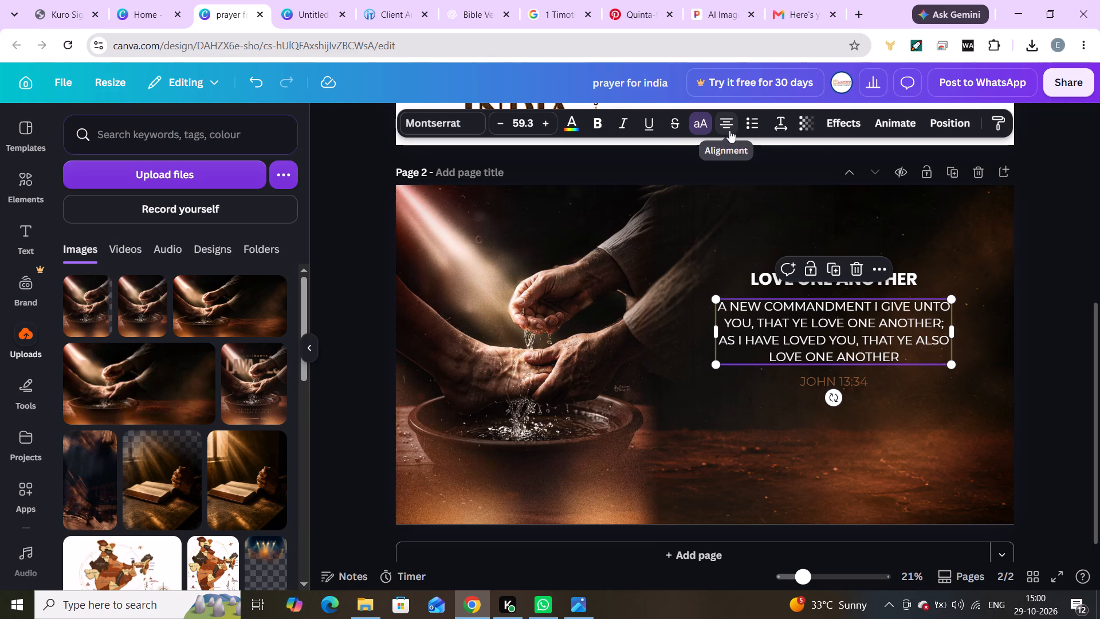
{"action": "left_click", "coordinate": [780, 130]}
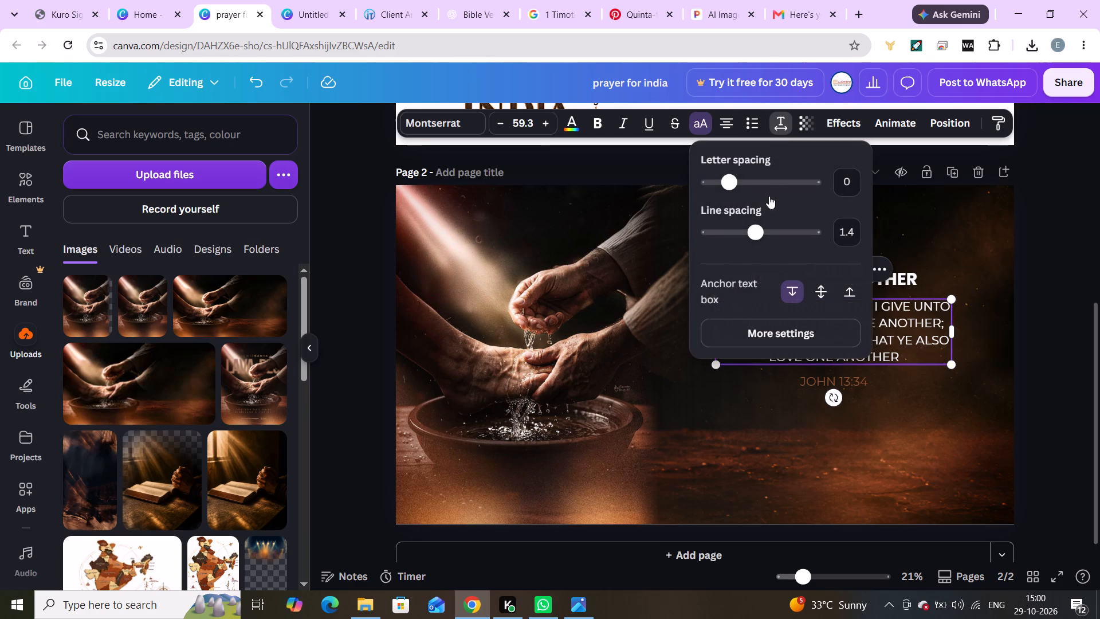
{"action": "left_click_drag", "start_coordinate": [753, 240], "coordinate": [742, 241]}
{"action": "left_click", "coordinate": [1046, 291]}
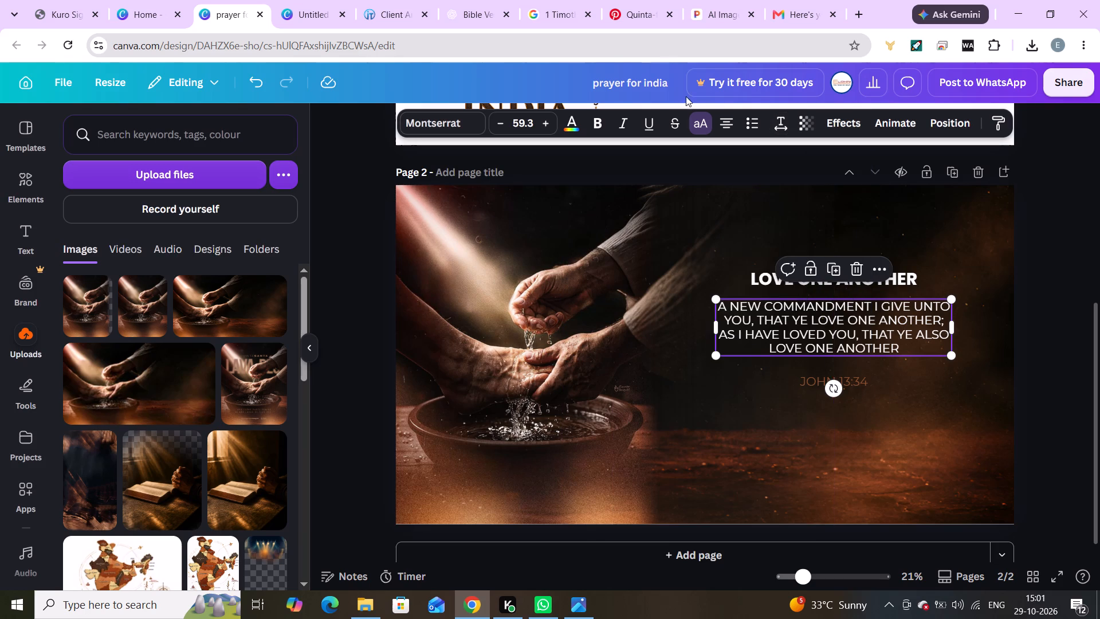
Turn off all-caps for the verse and widen its text box until the text wraps onto three lines.
{"action": "left_click", "coordinate": [694, 117]}
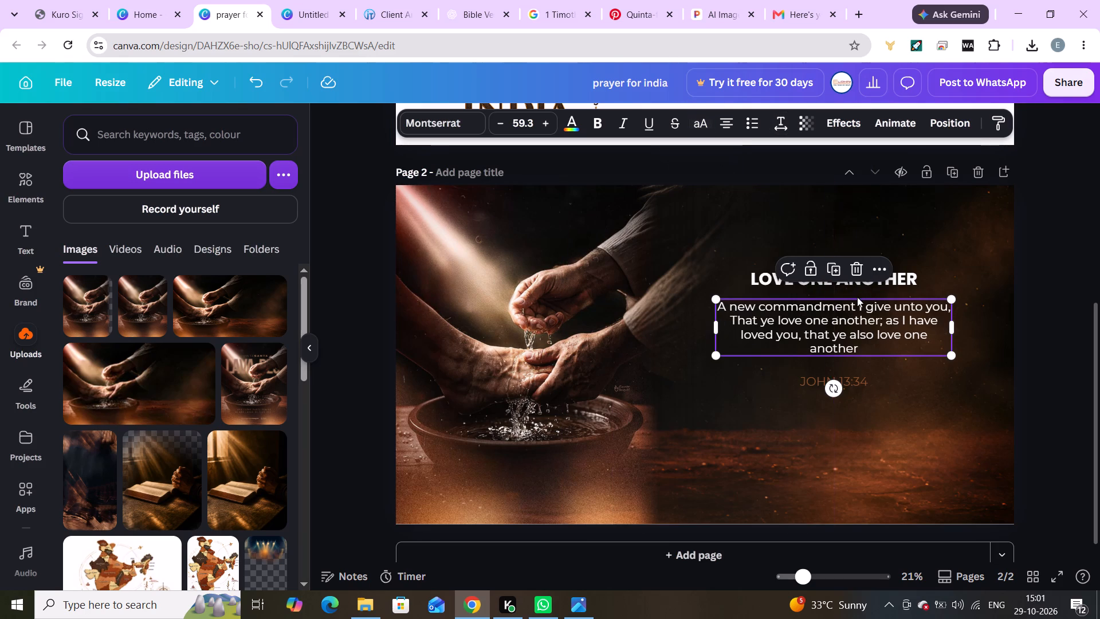
{"action": "left_click_drag", "start_coordinate": [957, 330], "coordinate": [953, 330]}
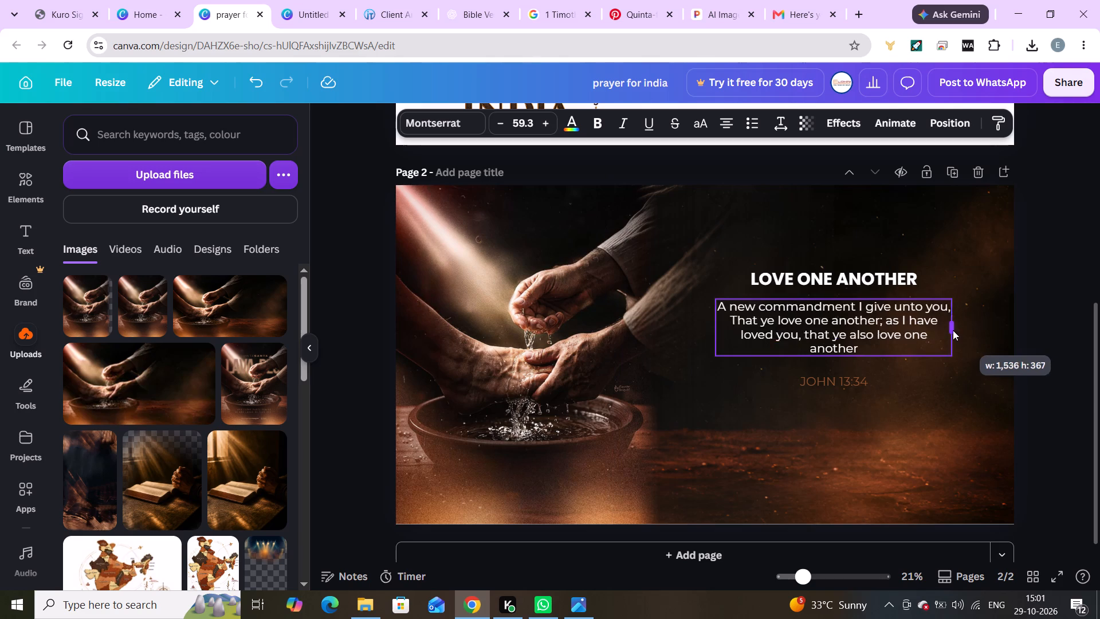
{"action": "left_click_drag", "start_coordinate": [953, 330], "coordinate": [957, 331]}
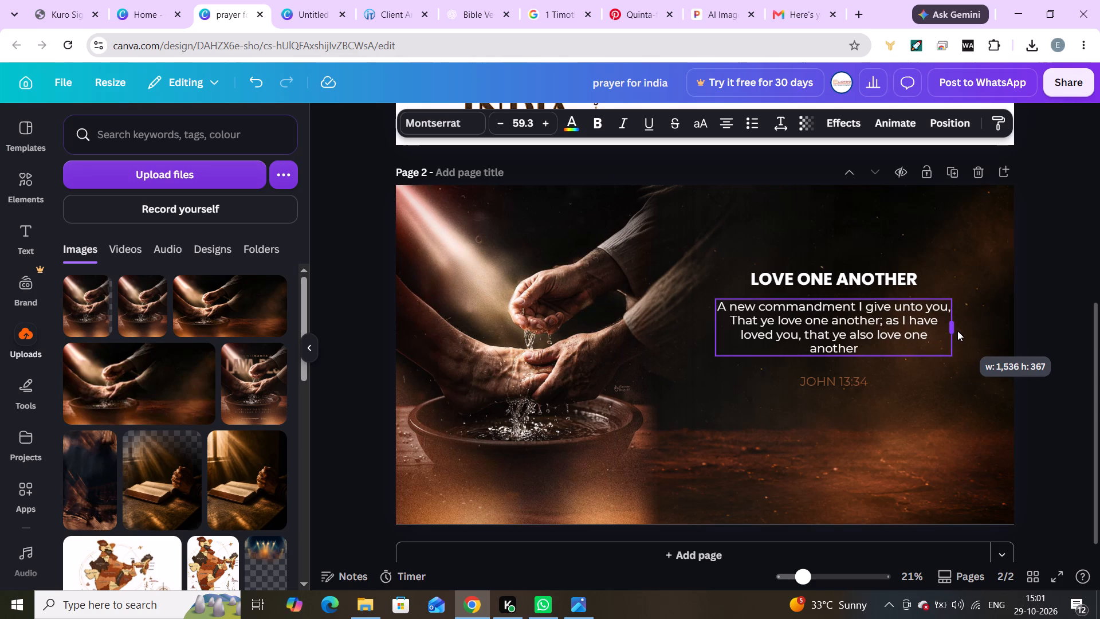
{"action": "left_click_drag", "start_coordinate": [957, 331], "coordinate": [971, 331]}
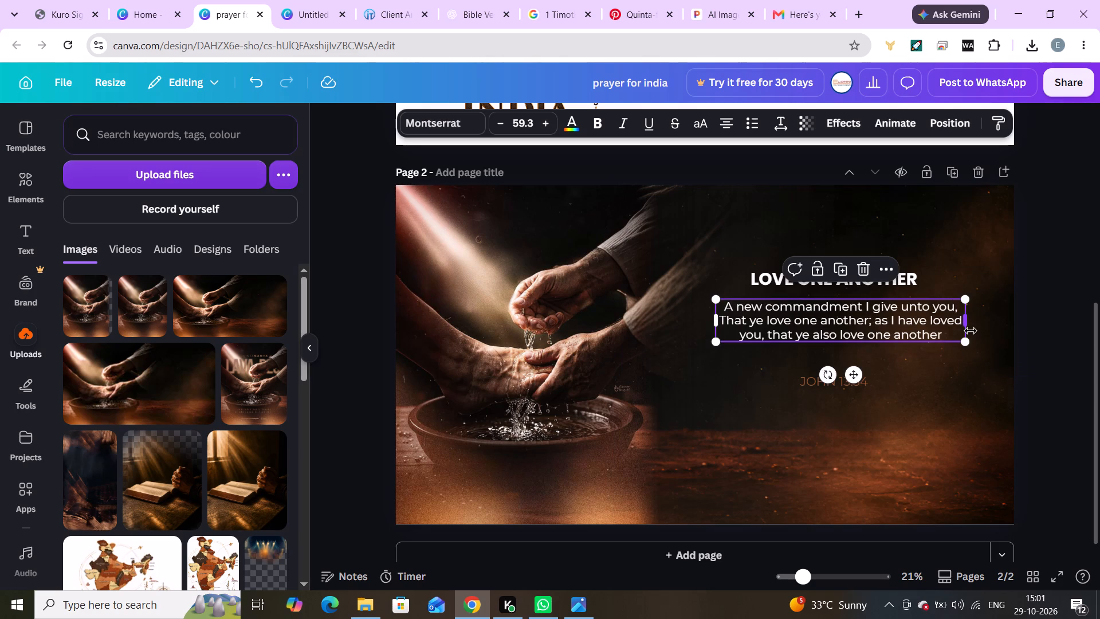
Undo the verse's text box widening and its change out of all-caps.
{"action": "key", "text": "ctrl+z"}
{"action": "key", "text": "ctrl+z"}
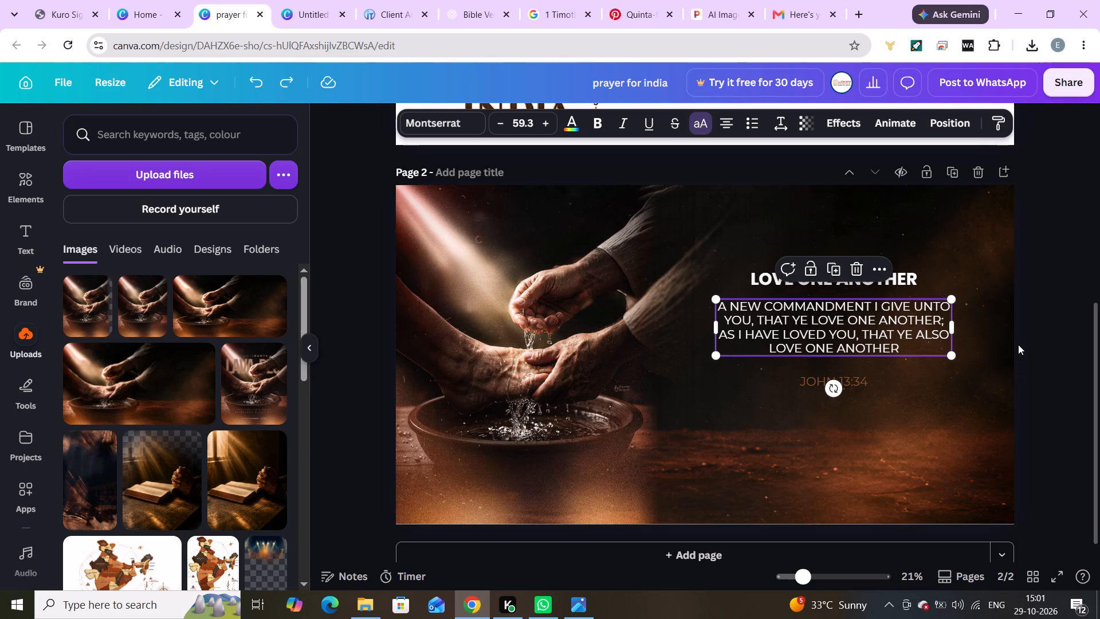
{"action": "left_click", "coordinate": [1018, 344]}
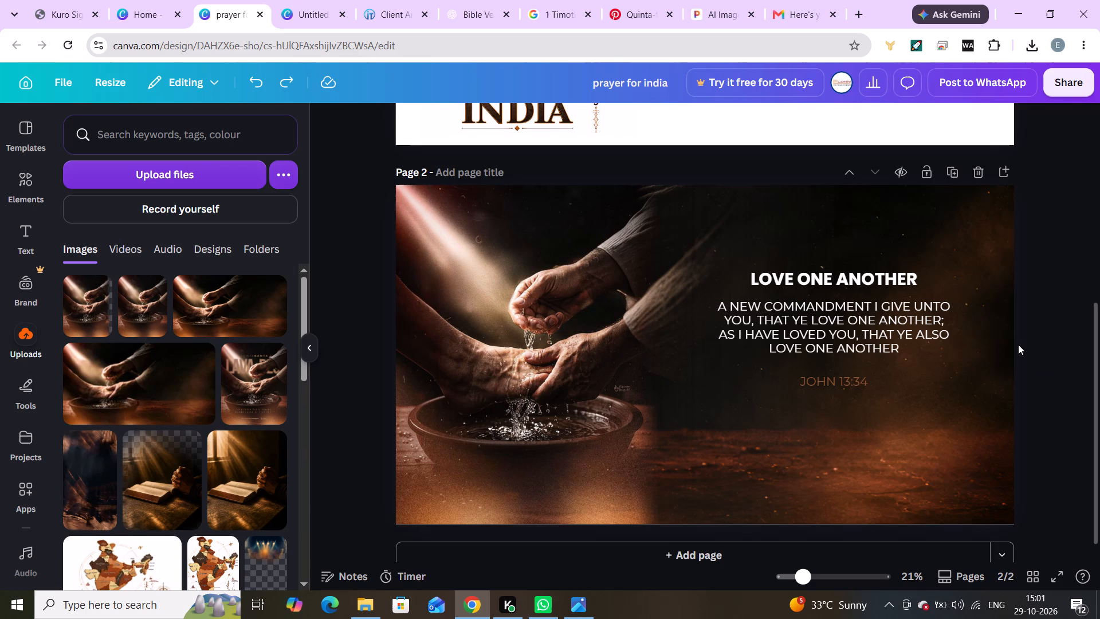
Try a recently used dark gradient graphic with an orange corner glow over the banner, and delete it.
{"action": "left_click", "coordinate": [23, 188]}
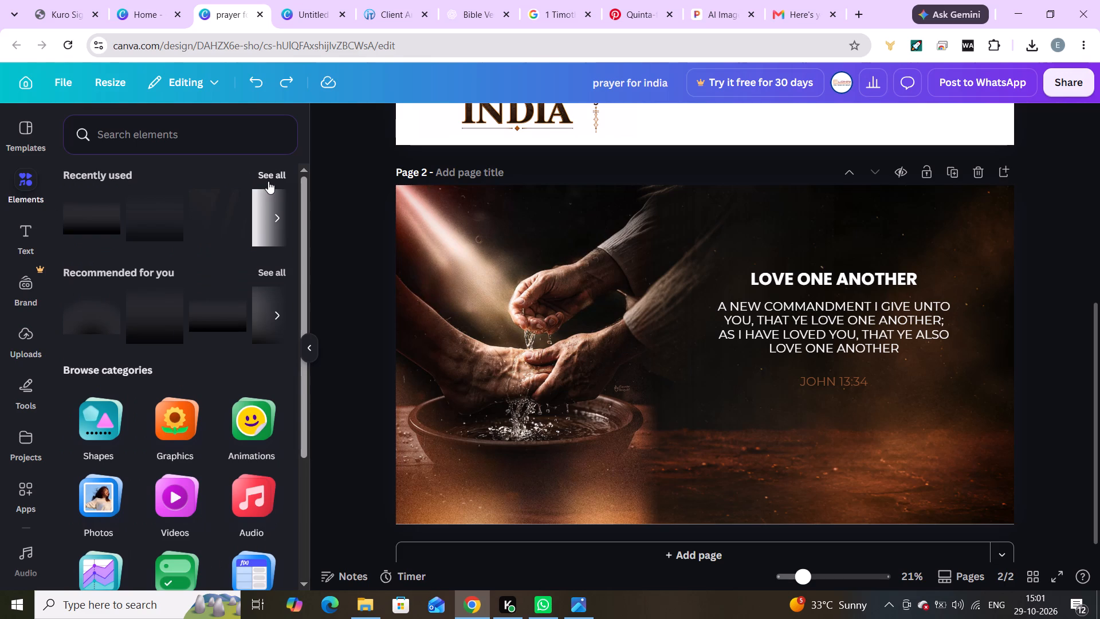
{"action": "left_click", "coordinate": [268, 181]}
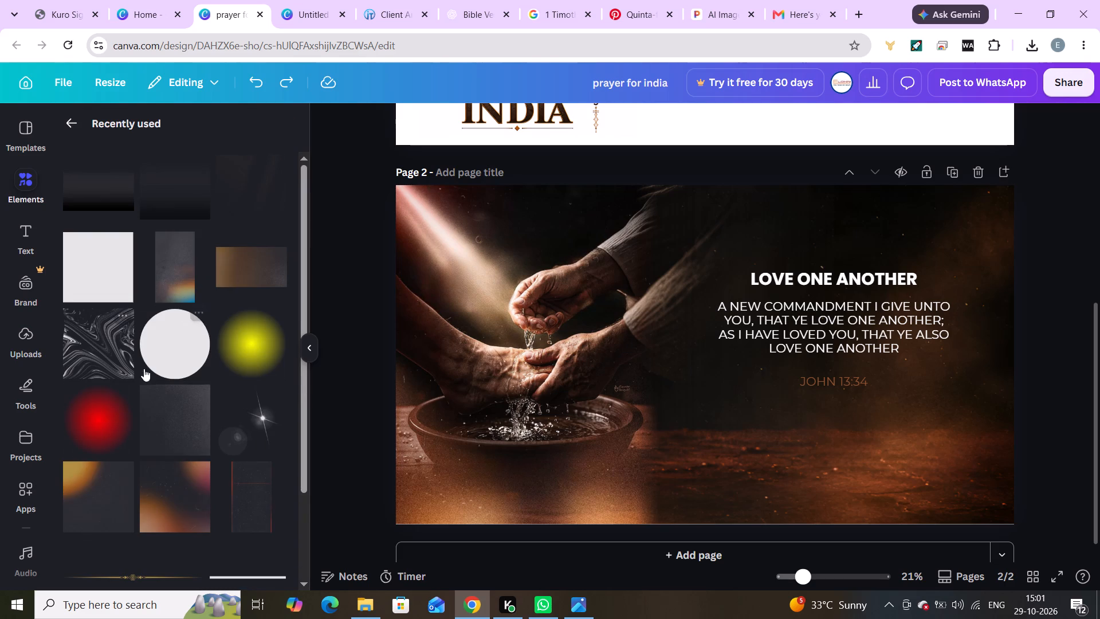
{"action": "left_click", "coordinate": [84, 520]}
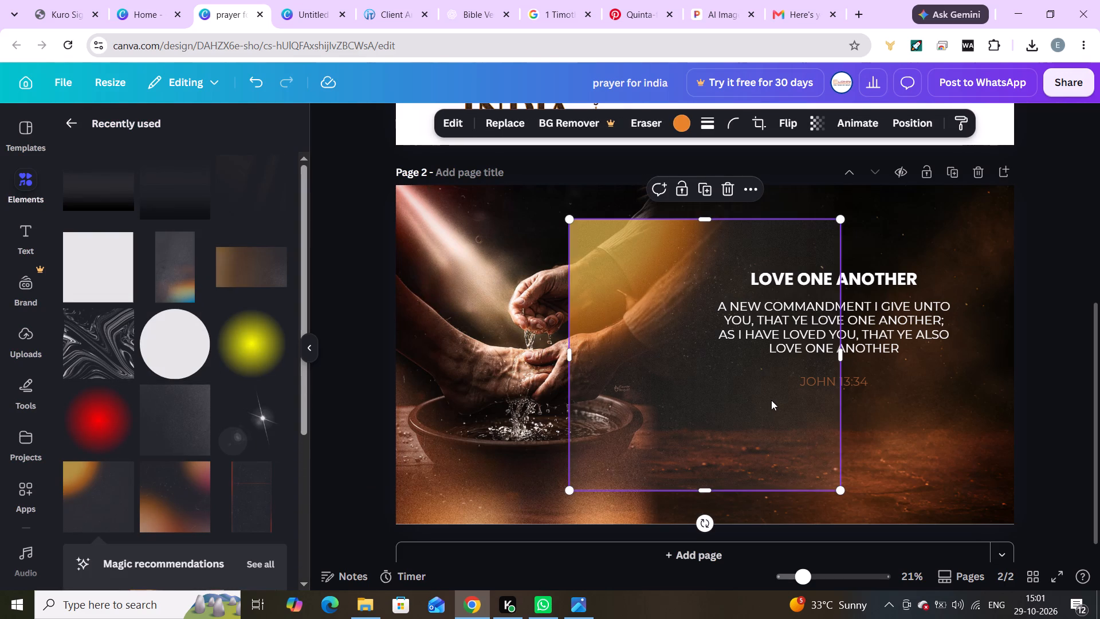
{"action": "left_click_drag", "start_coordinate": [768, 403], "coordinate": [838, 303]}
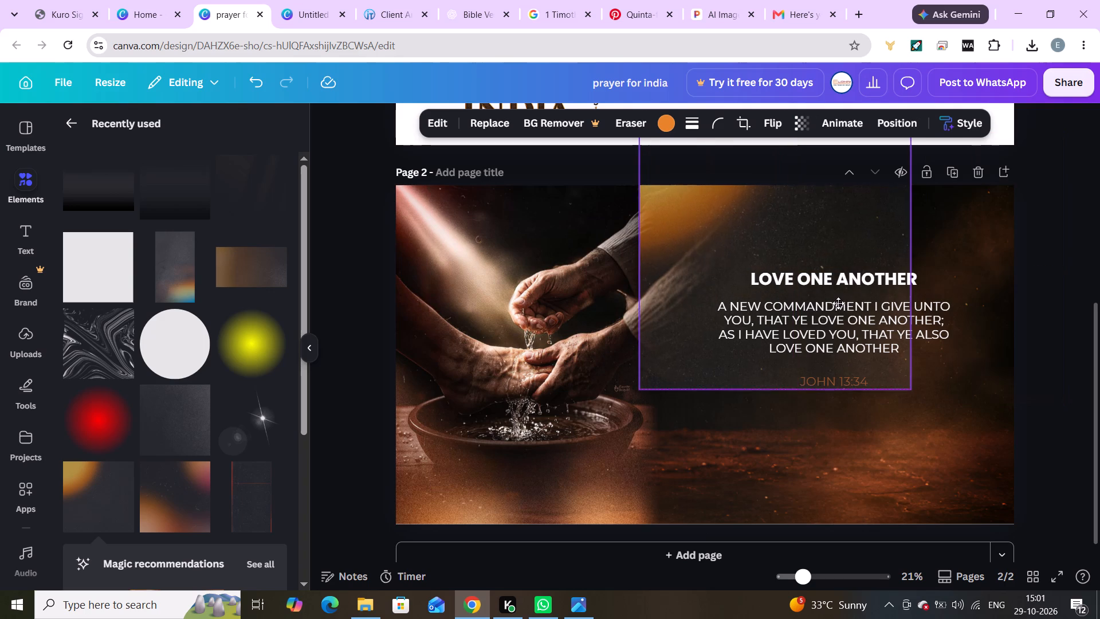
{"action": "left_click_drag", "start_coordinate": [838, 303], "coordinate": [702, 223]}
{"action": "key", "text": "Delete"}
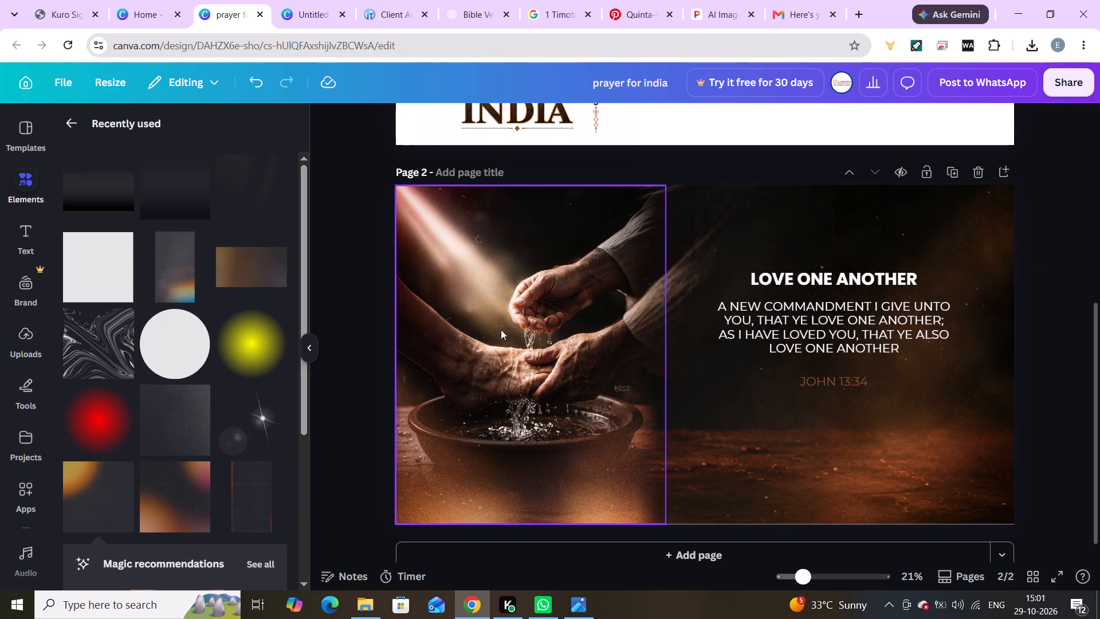
Add the recently used star lens flare and place it over the banner's upper-right corner, with its bright star beyond the page edge.
{"action": "left_click", "coordinate": [228, 446]}
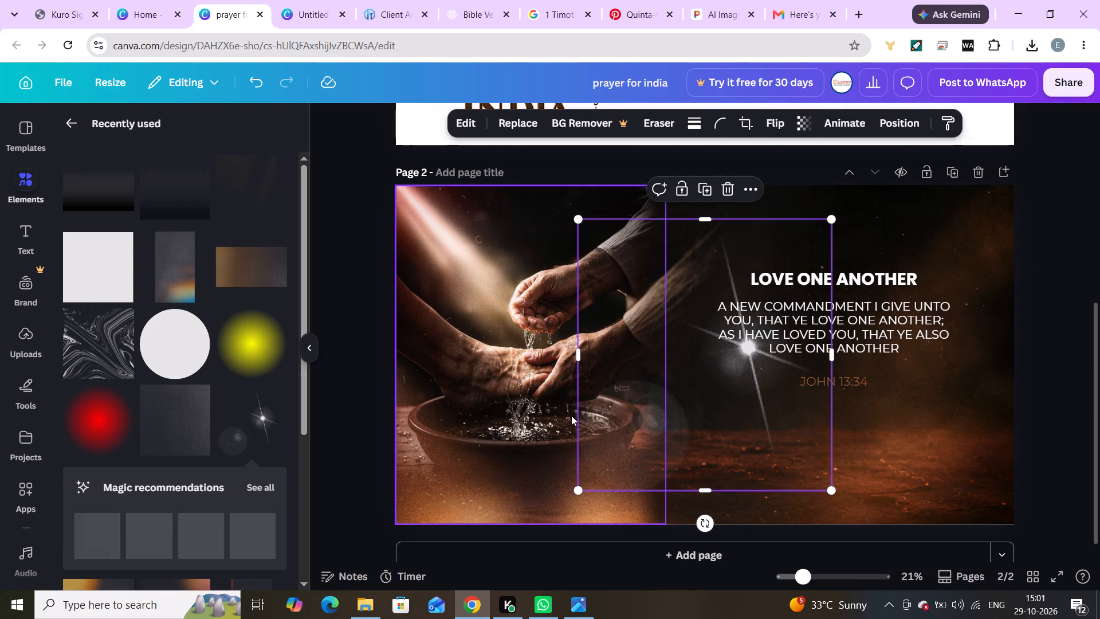
{"action": "left_click_drag", "start_coordinate": [717, 375], "coordinate": [985, 289]}
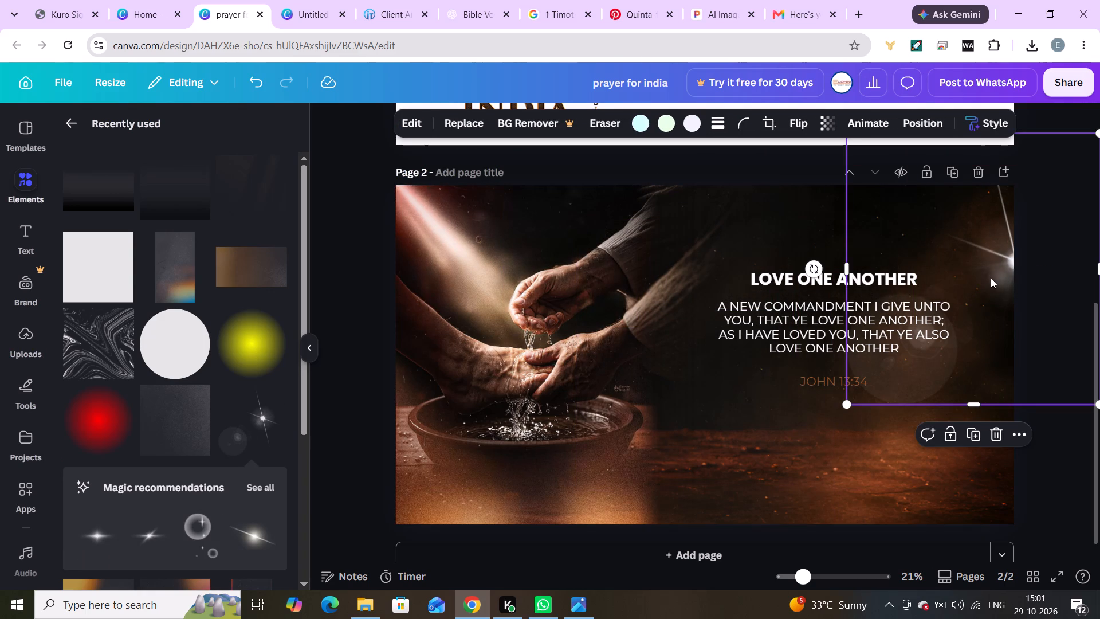
{"action": "left_click_drag", "start_coordinate": [991, 278], "coordinate": [1005, 205]}
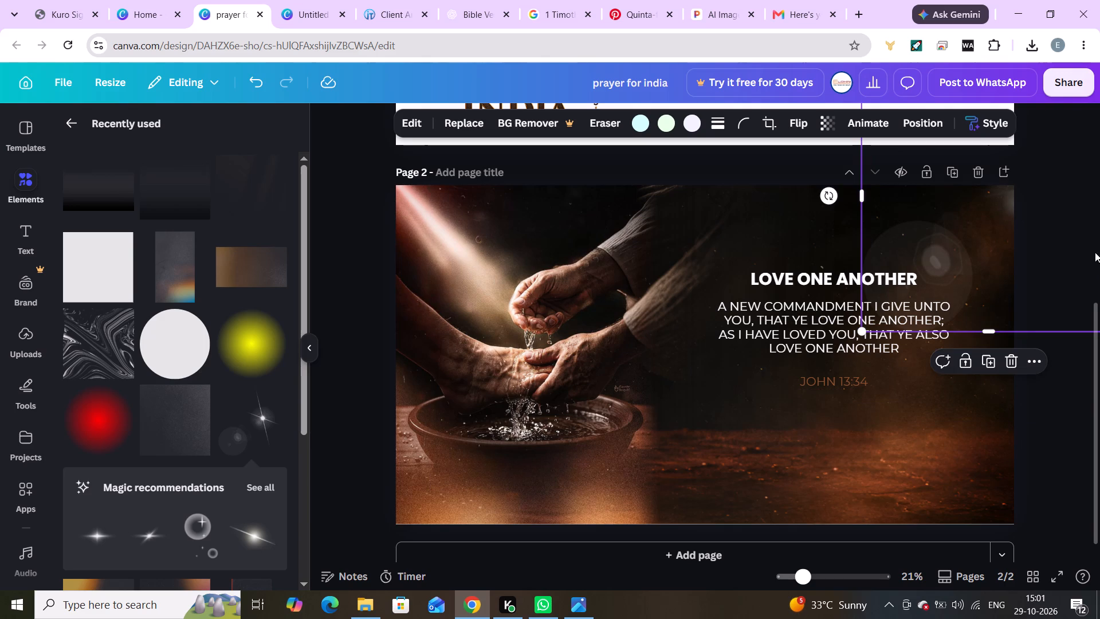
{"action": "left_click", "coordinate": [1042, 432]}
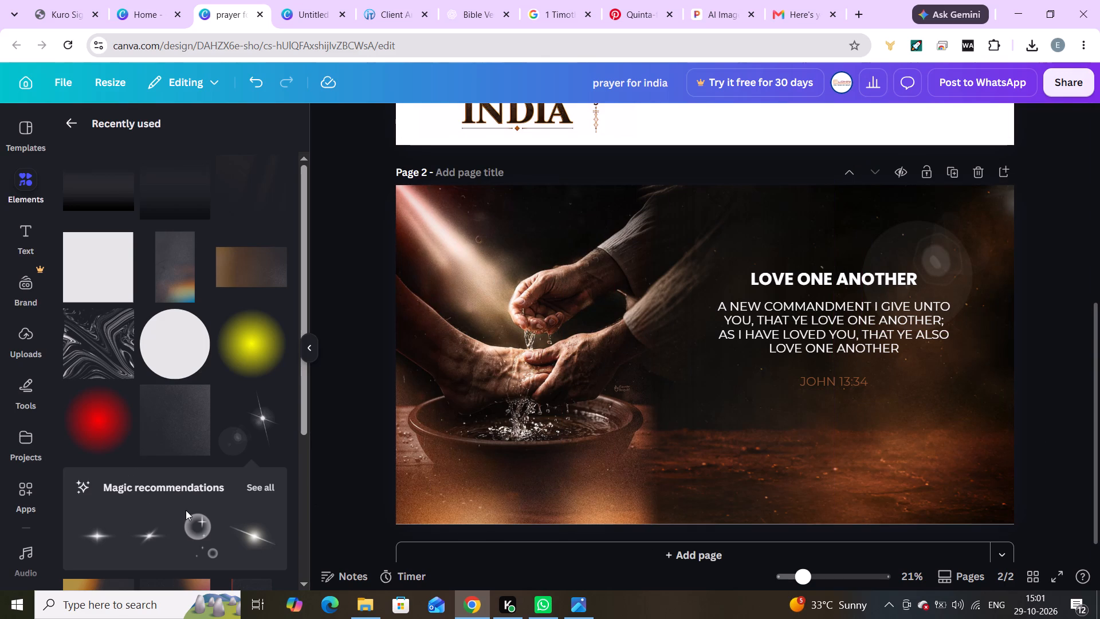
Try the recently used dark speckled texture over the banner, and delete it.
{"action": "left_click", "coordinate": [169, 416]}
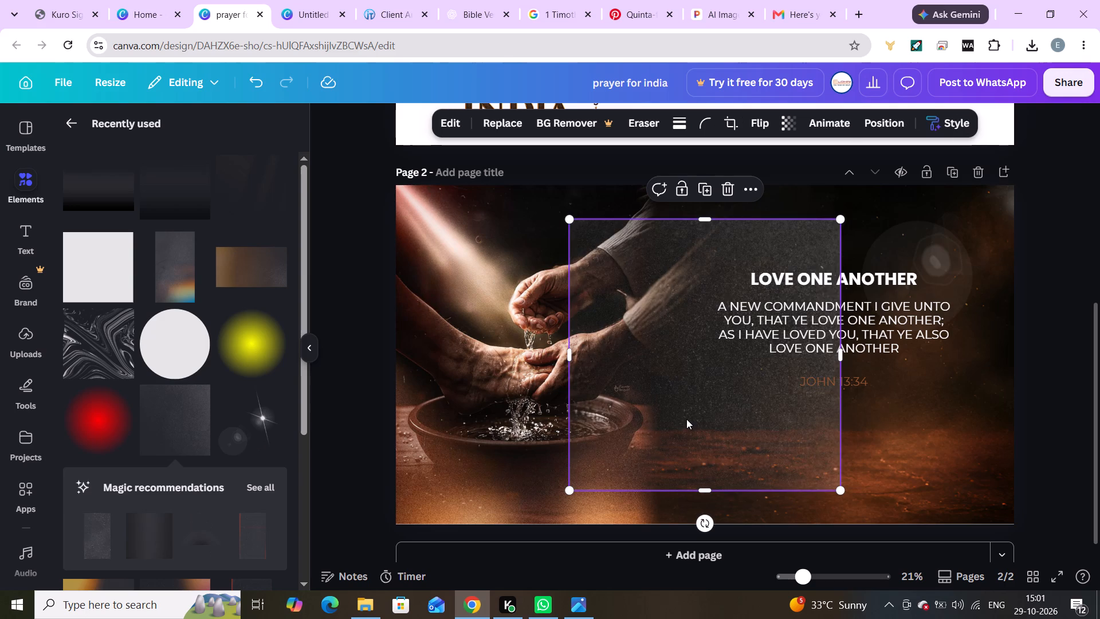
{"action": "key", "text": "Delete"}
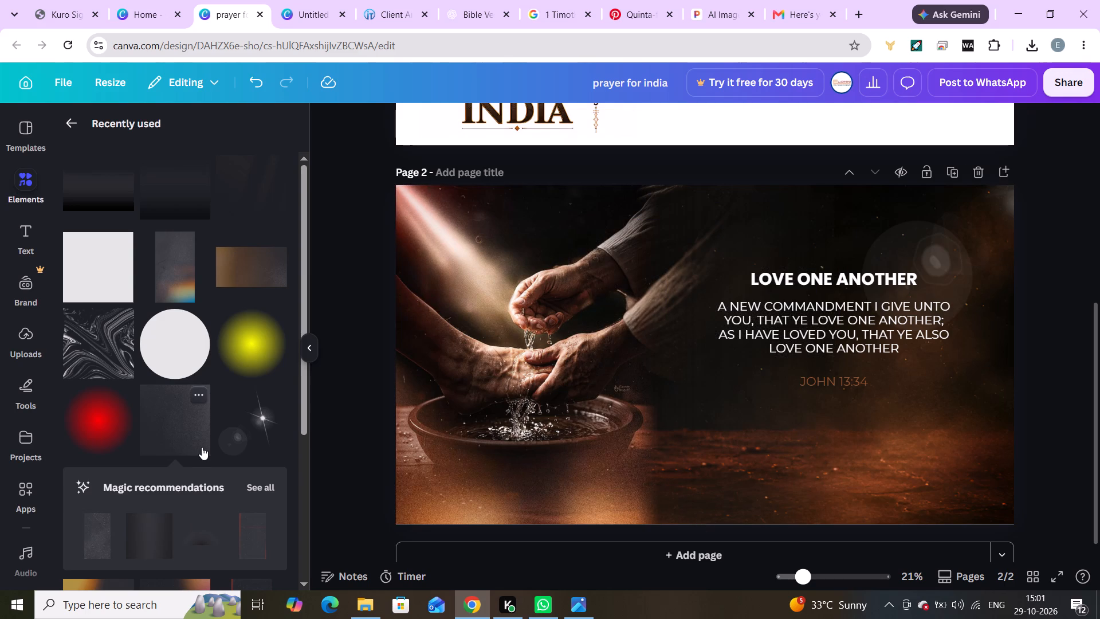
Add the recently used dark speckled texture and stretch it to cover the whole banner page.
{"action": "left_click", "coordinate": [175, 437]}
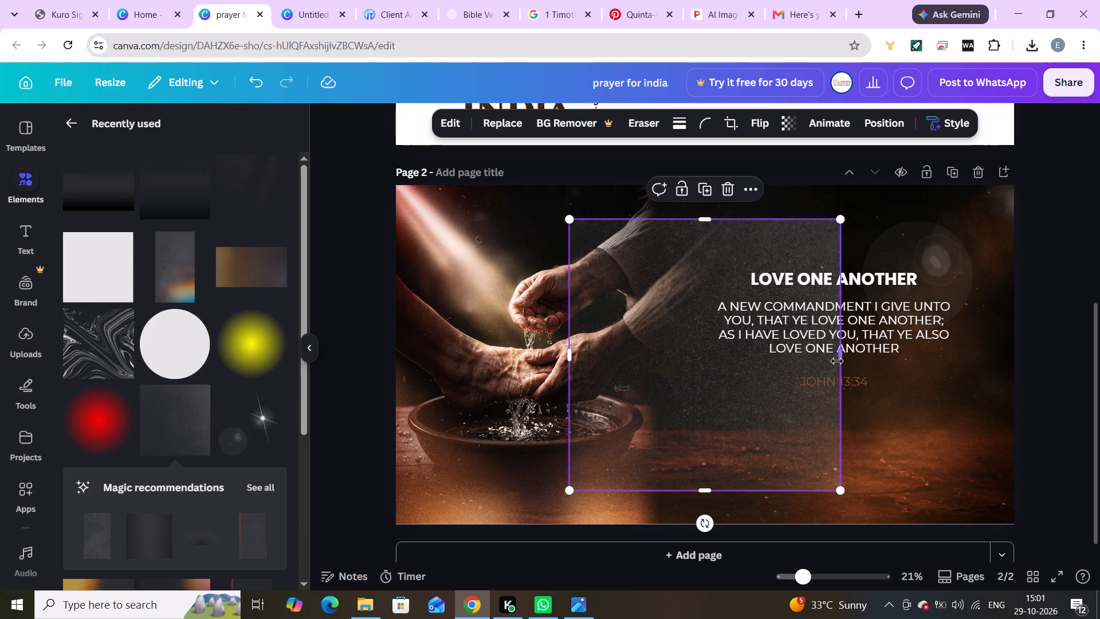
{"action": "left_click_drag", "start_coordinate": [837, 362], "coordinate": [1011, 374]}
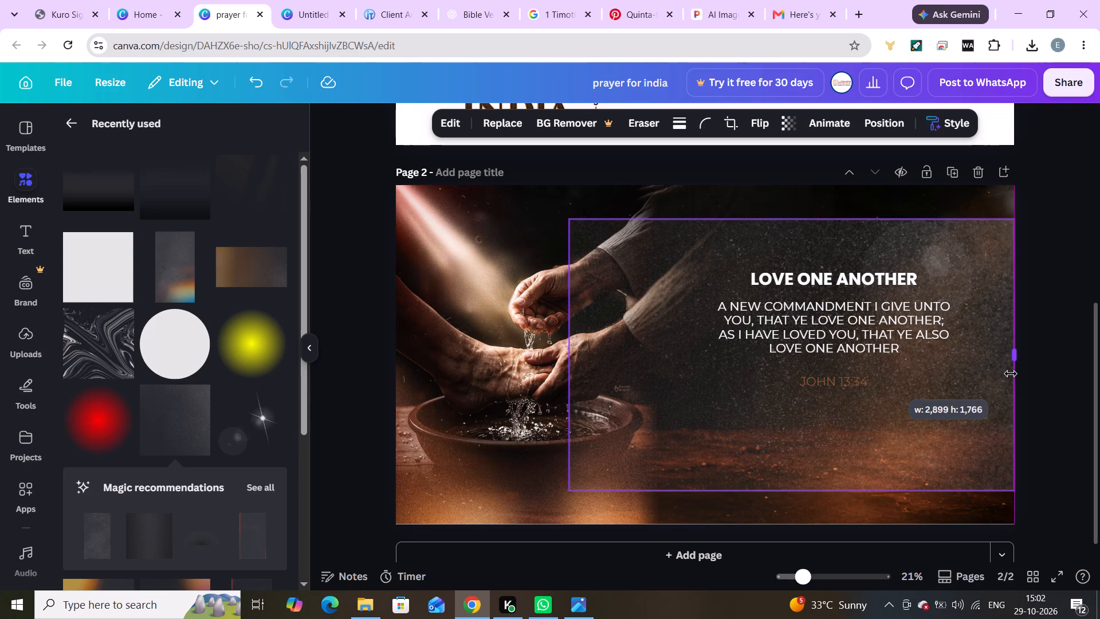
{"action": "left_click_drag", "start_coordinate": [1011, 374], "coordinate": [1013, 374]}
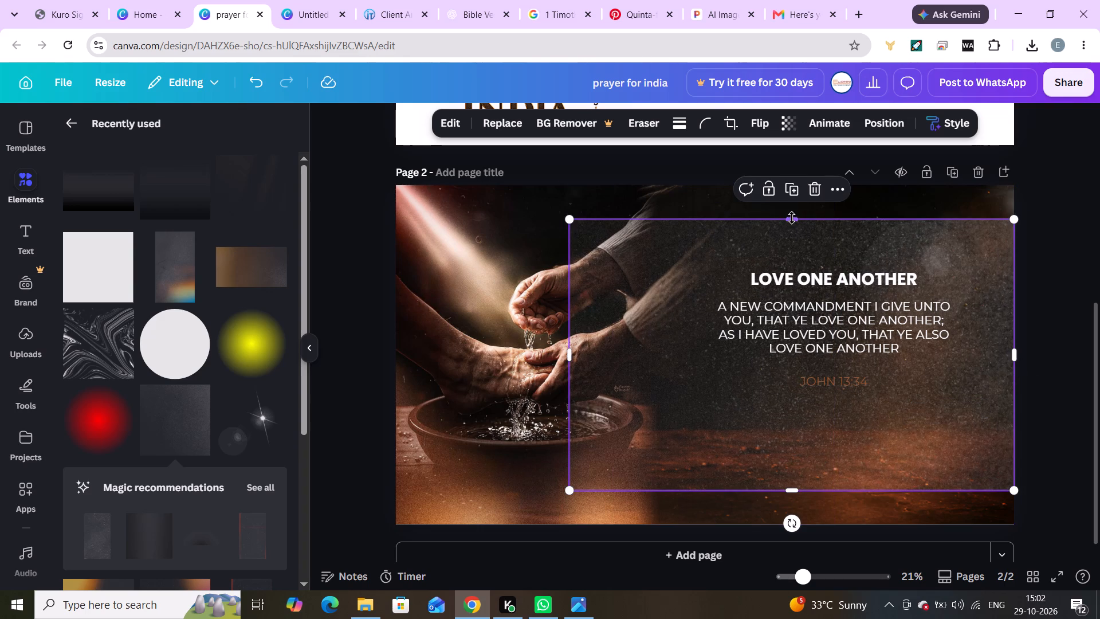
{"action": "left_click_drag", "start_coordinate": [792, 218], "coordinate": [791, 188]}
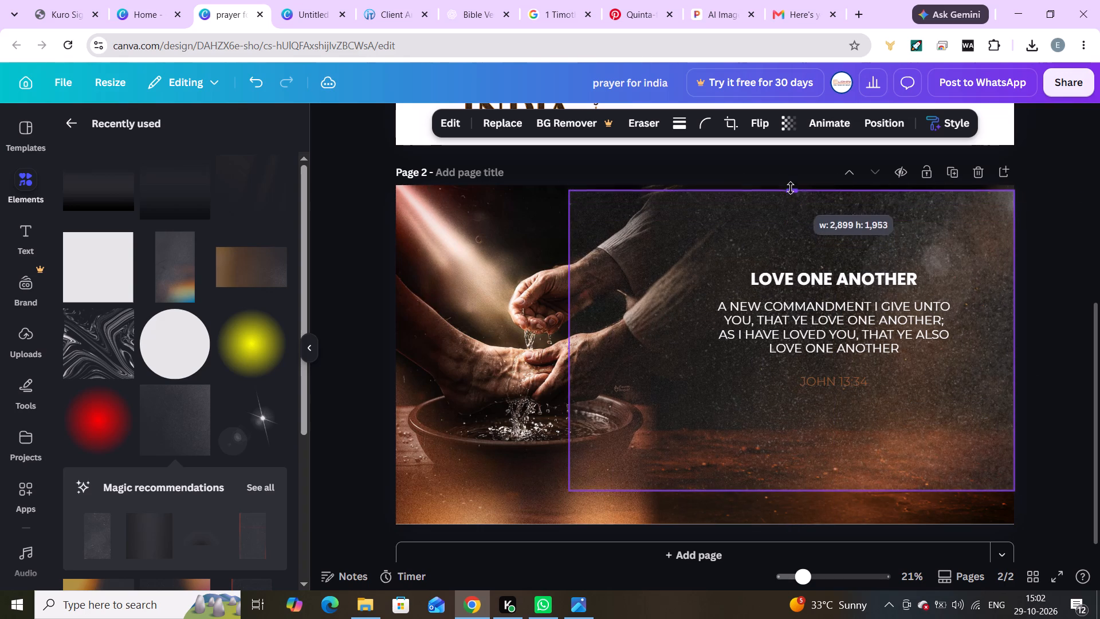
{"action": "left_click_drag", "start_coordinate": [791, 188], "coordinate": [790, 183]}
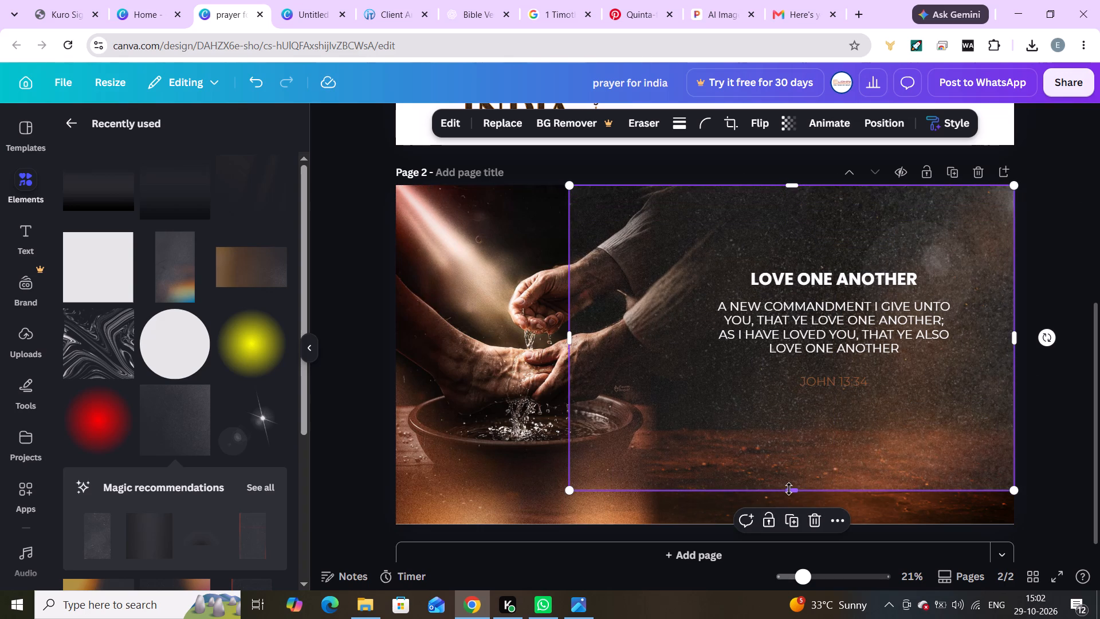
{"action": "left_click_drag", "start_coordinate": [792, 489], "coordinate": [788, 525]}
{"action": "left_click", "coordinate": [1054, 437]}
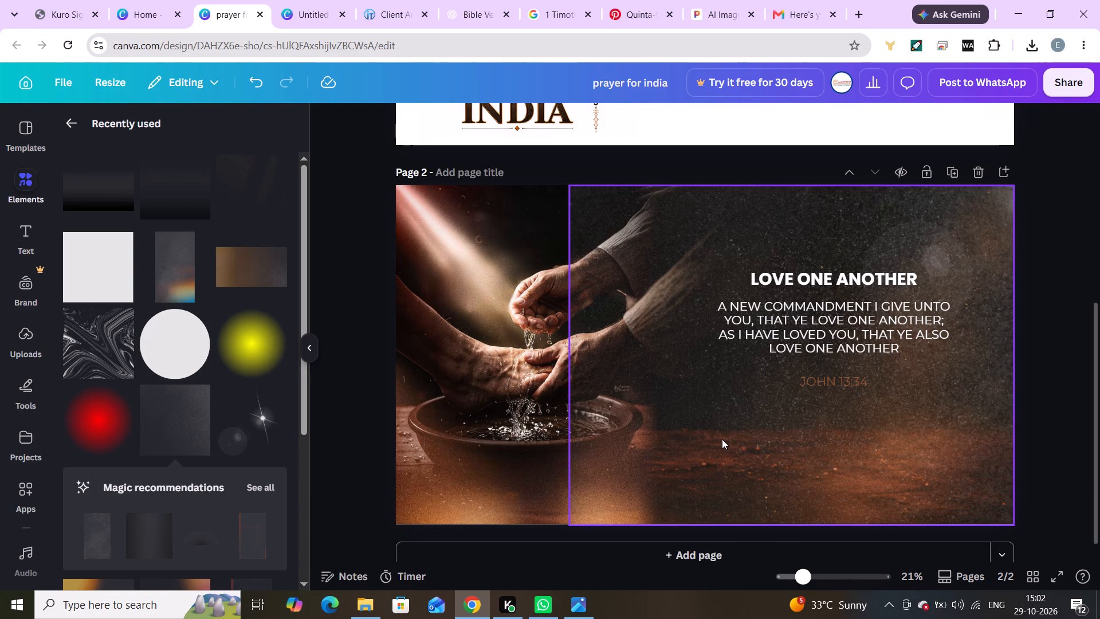
{"action": "left_click", "coordinate": [591, 404]}
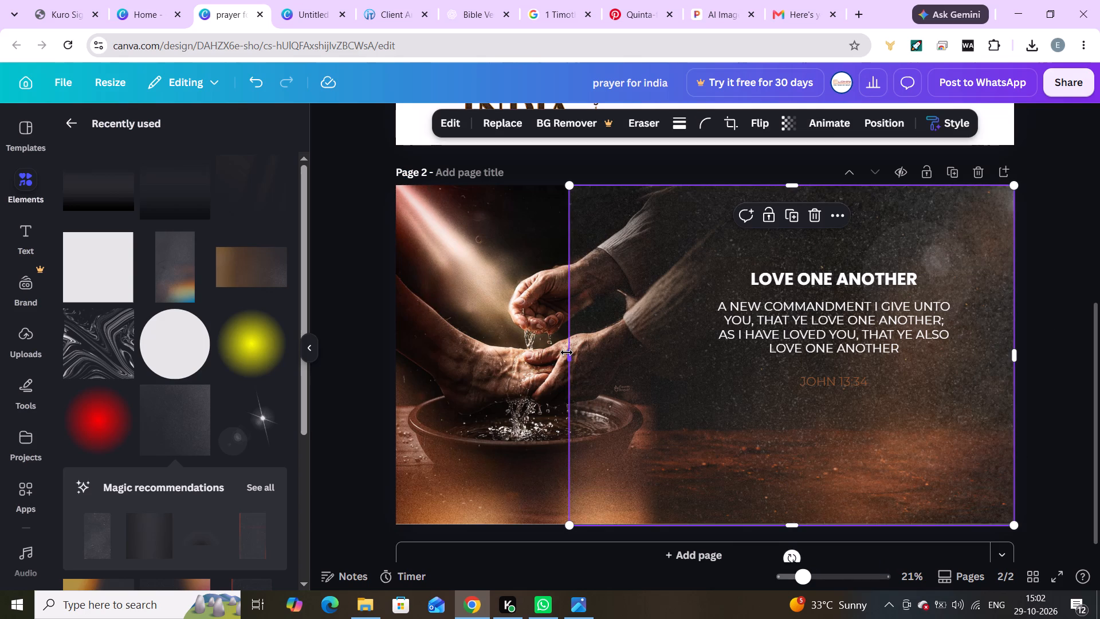
{"action": "left_click_drag", "start_coordinate": [567, 352], "coordinate": [396, 355]}
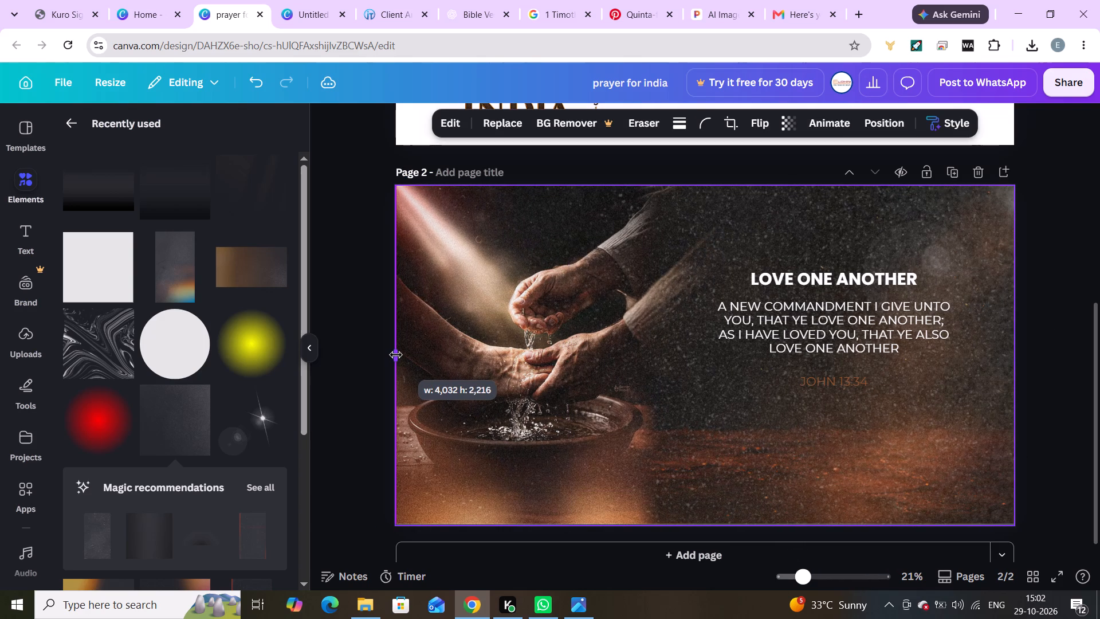
{"action": "left_click_drag", "start_coordinate": [396, 355], "coordinate": [395, 355]}
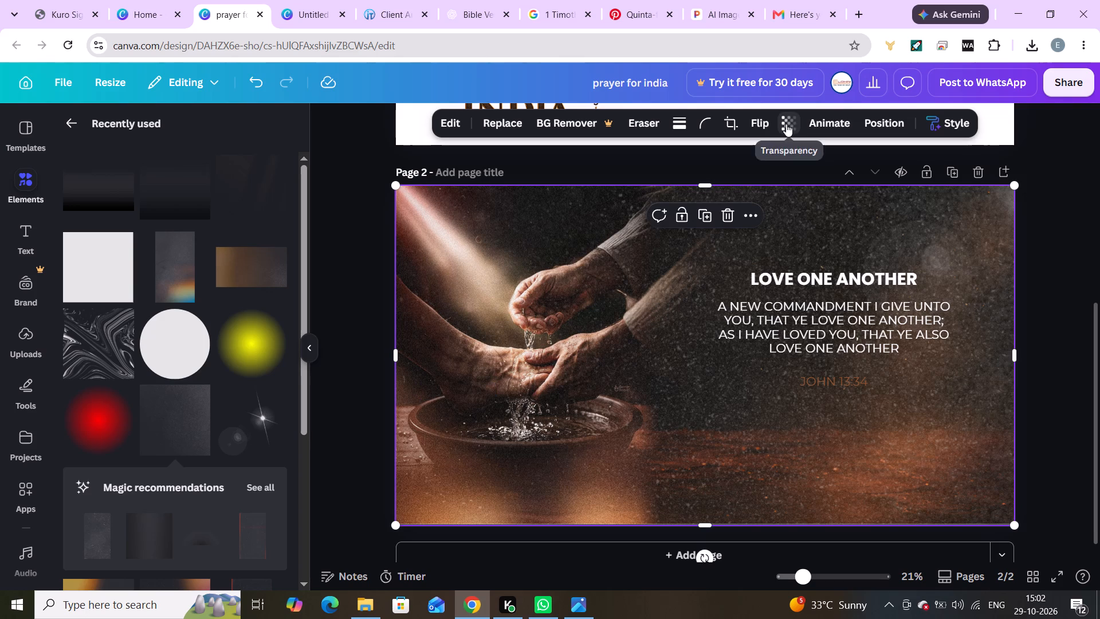
Set the speckled texture overlay's transparency to 22.
{"action": "left_click", "coordinate": [786, 124]}
{"action": "left_click", "coordinate": [730, 184]}
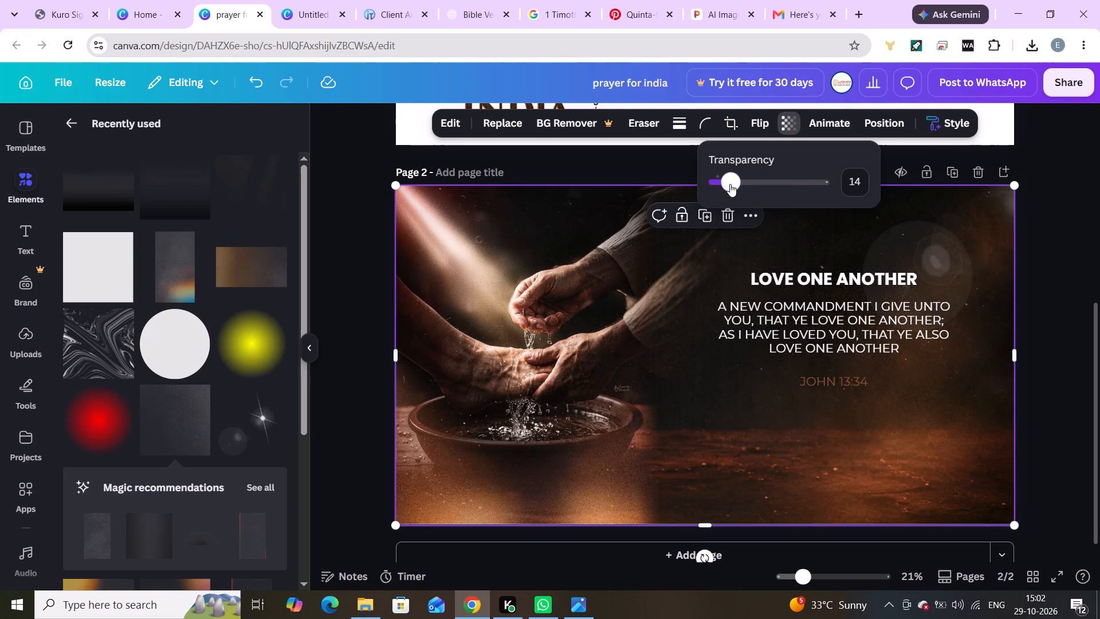
{"action": "left_click_drag", "start_coordinate": [730, 184], "coordinate": [737, 184]}
{"action": "left_click_drag", "start_coordinate": [737, 184], "coordinate": [738, 184]}
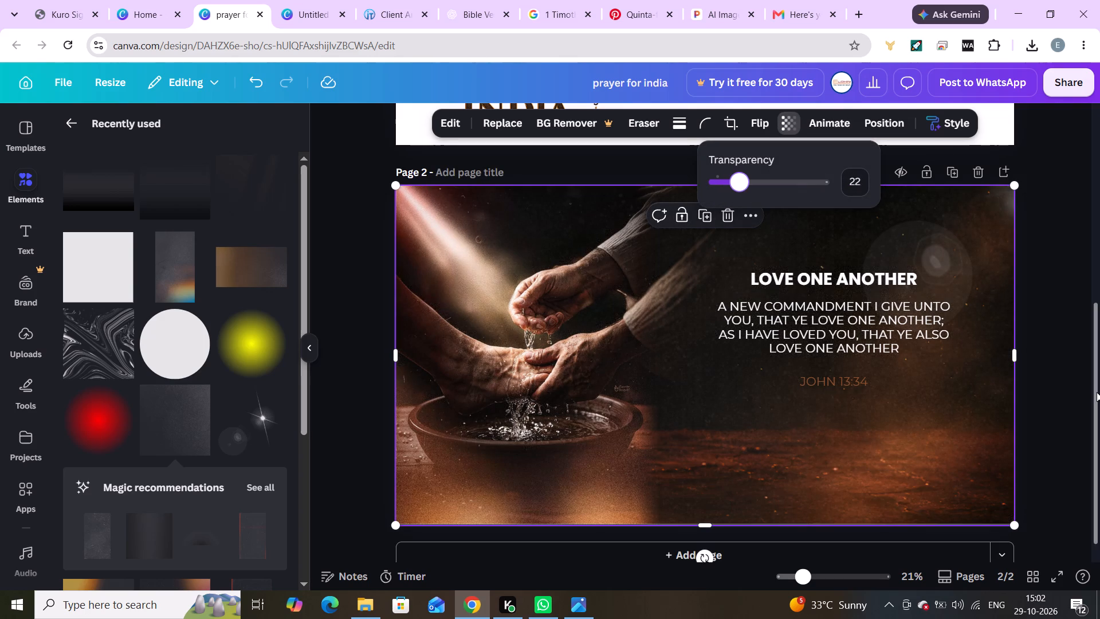
{"action": "left_click", "coordinate": [1052, 426]}
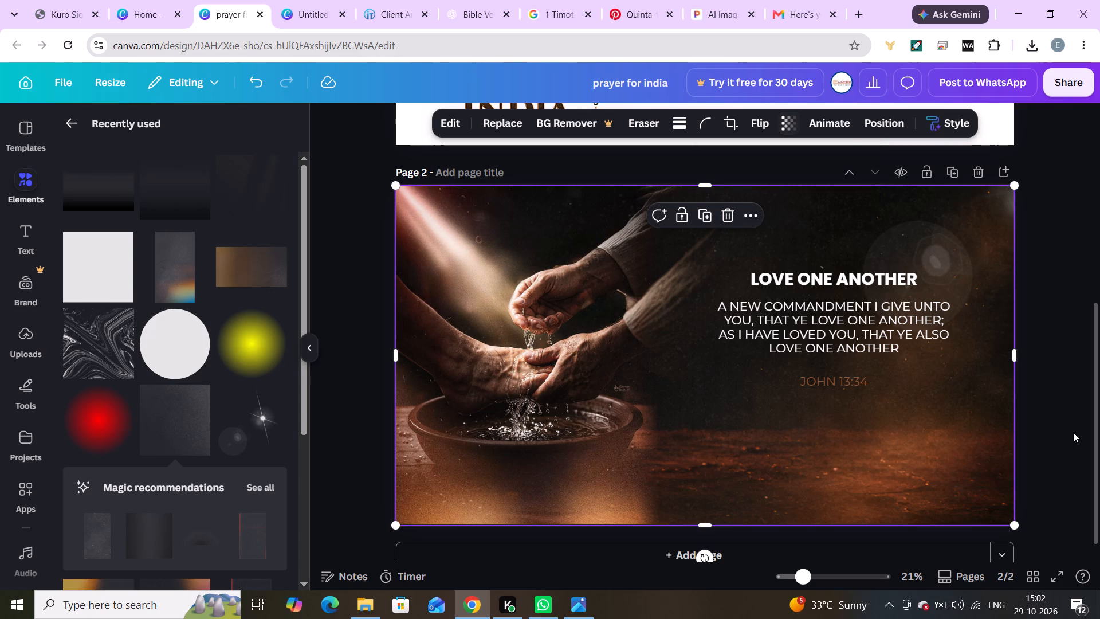
{"action": "left_click", "coordinate": [1073, 432]}
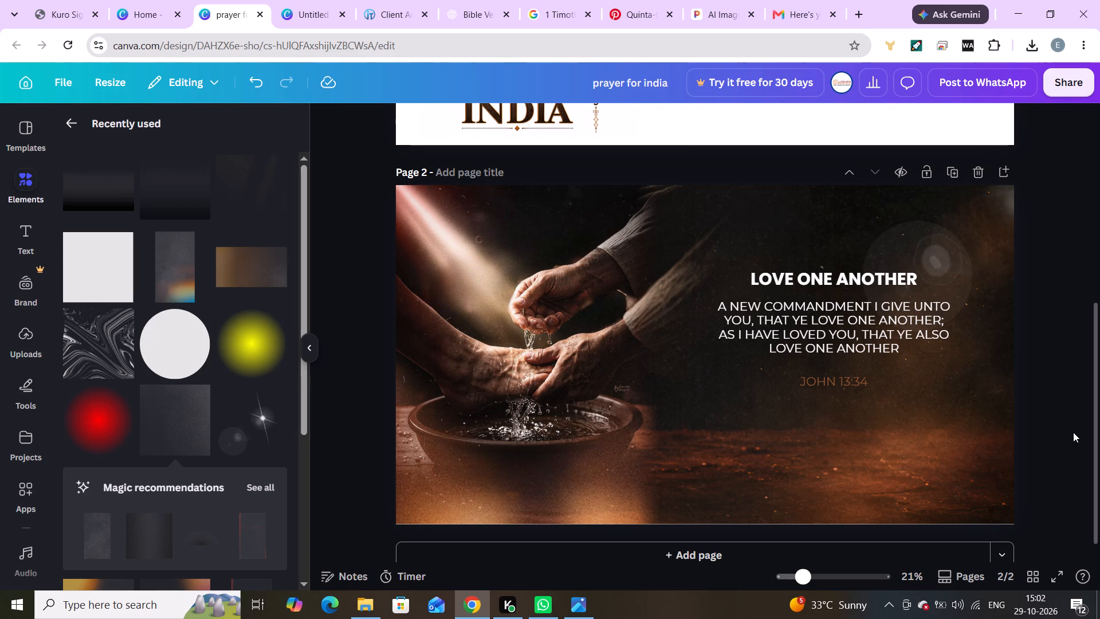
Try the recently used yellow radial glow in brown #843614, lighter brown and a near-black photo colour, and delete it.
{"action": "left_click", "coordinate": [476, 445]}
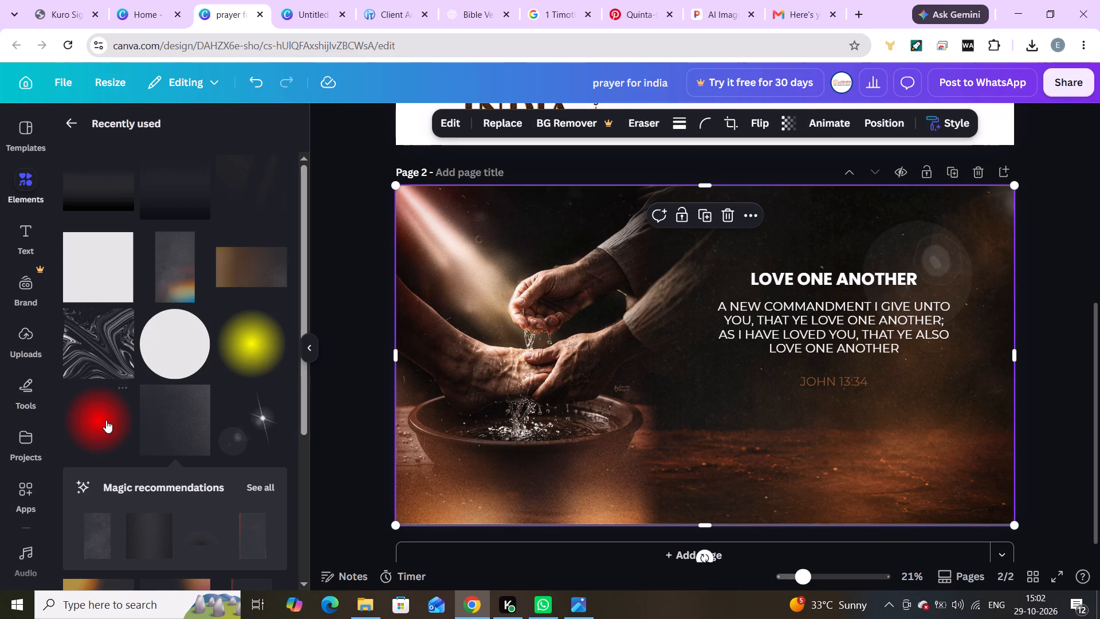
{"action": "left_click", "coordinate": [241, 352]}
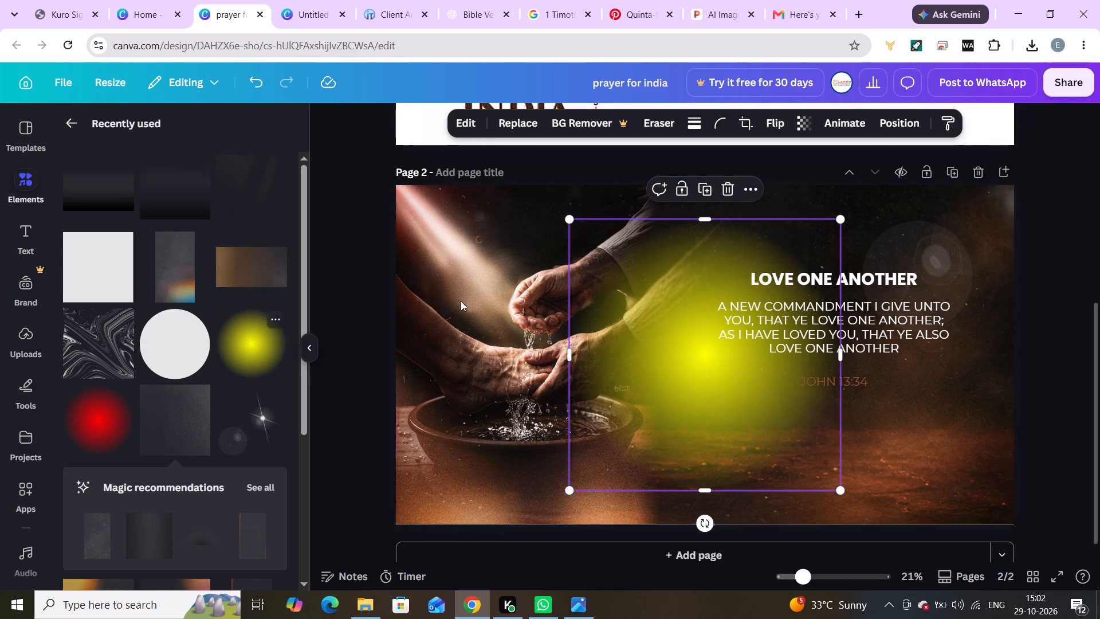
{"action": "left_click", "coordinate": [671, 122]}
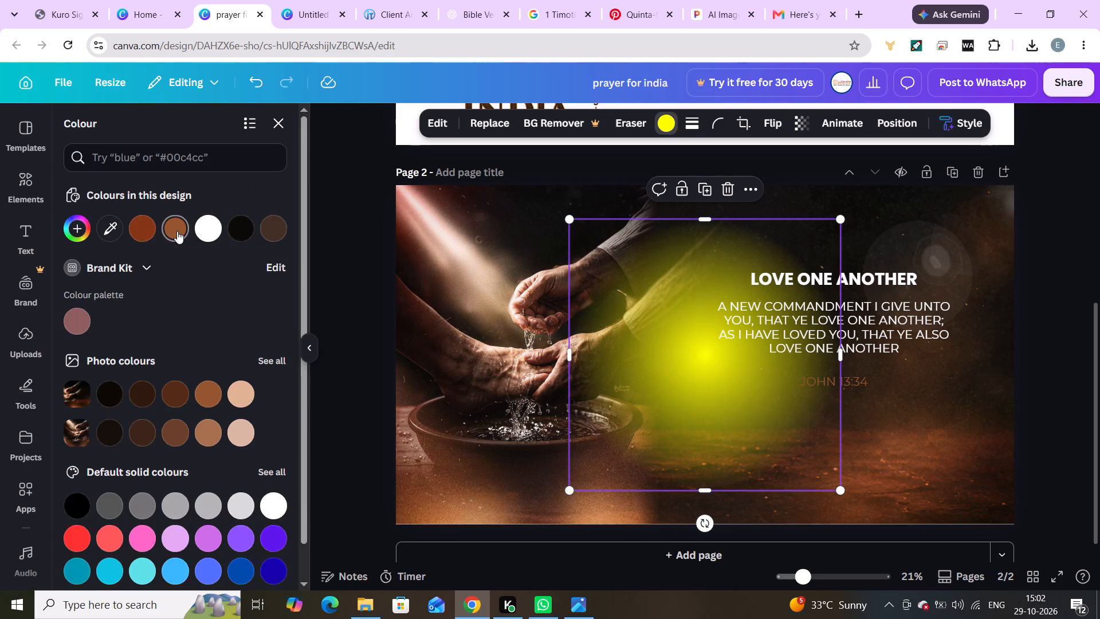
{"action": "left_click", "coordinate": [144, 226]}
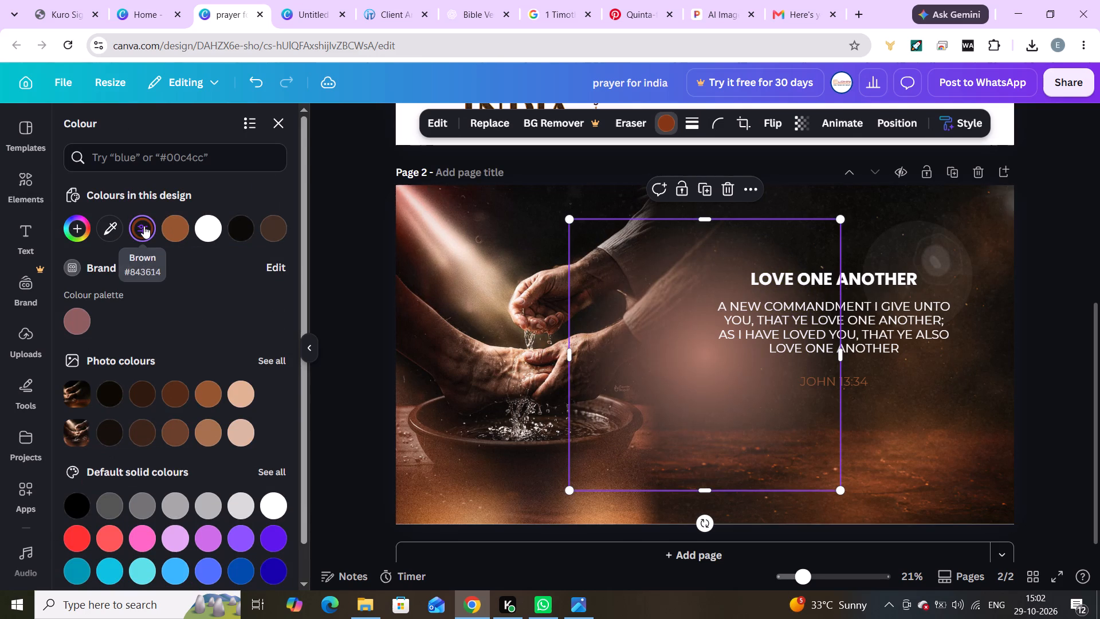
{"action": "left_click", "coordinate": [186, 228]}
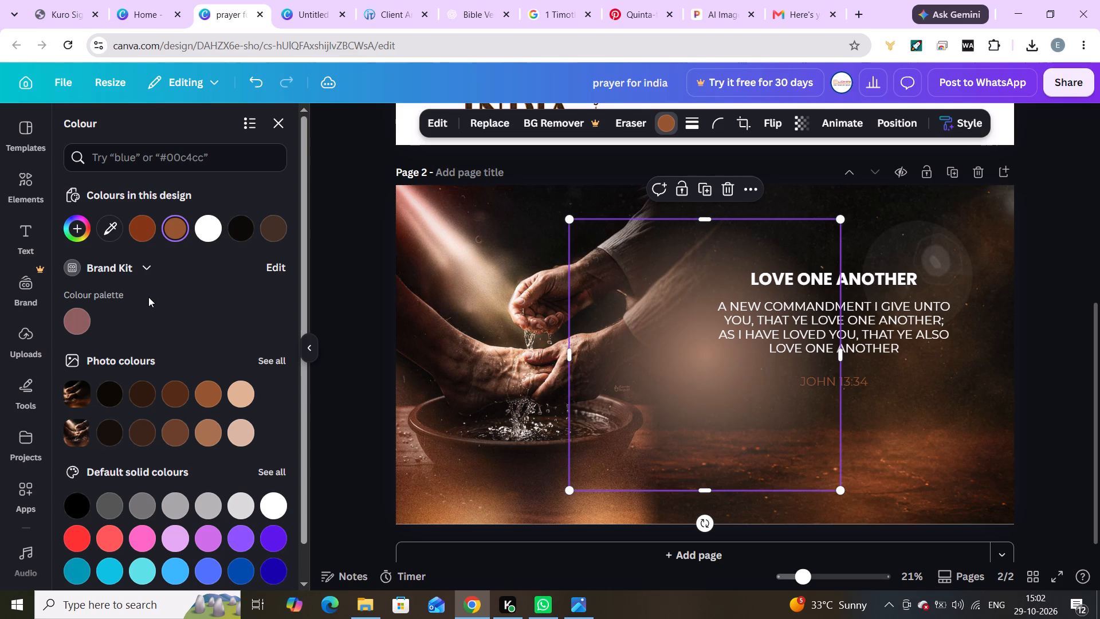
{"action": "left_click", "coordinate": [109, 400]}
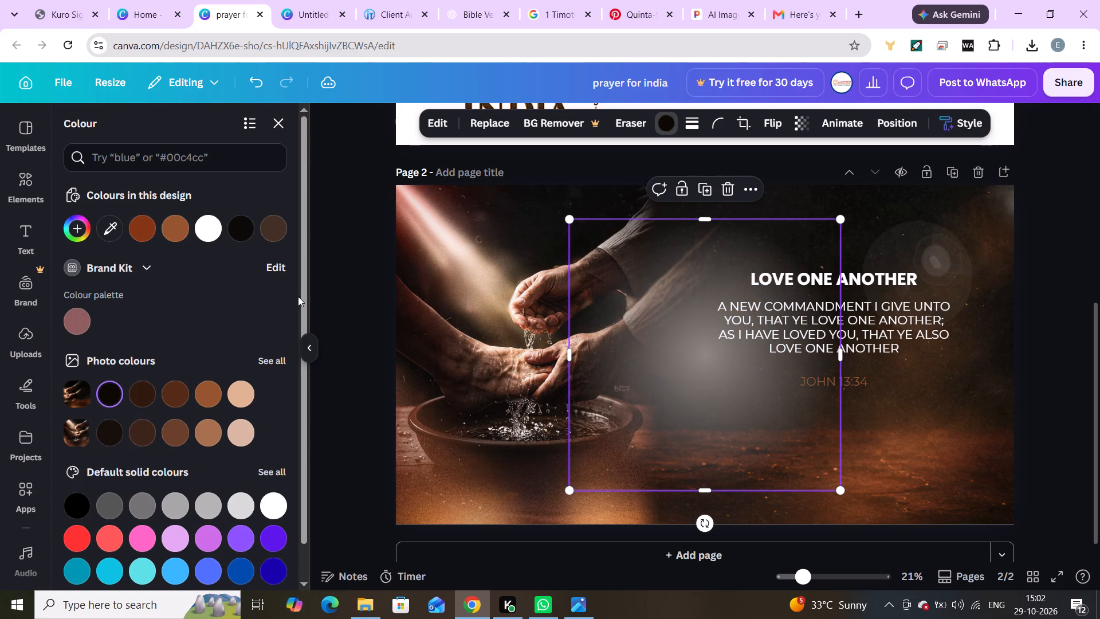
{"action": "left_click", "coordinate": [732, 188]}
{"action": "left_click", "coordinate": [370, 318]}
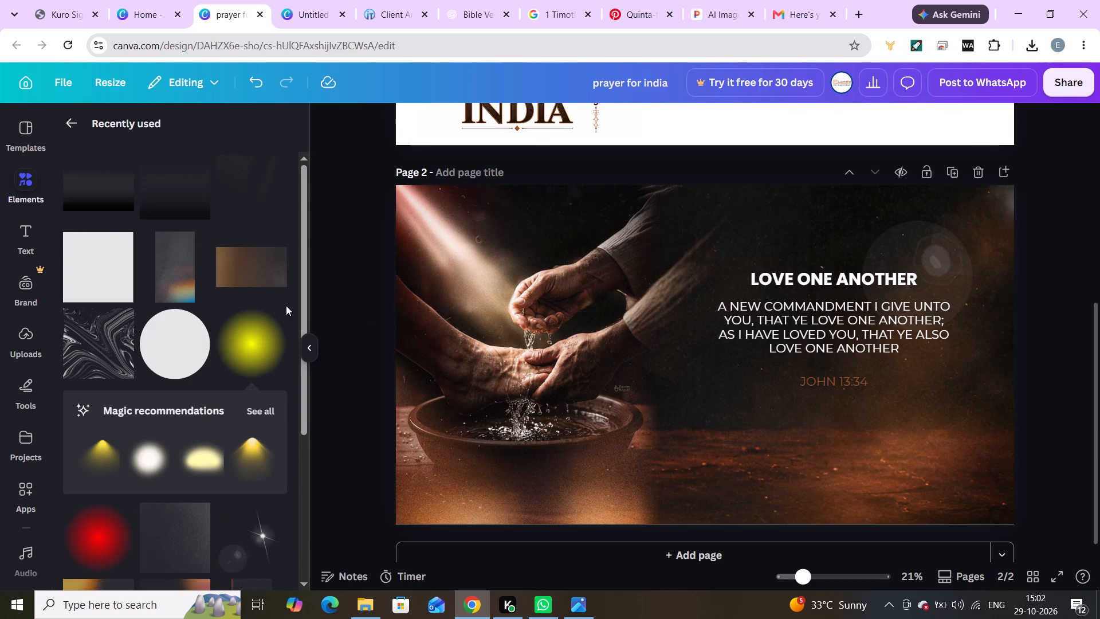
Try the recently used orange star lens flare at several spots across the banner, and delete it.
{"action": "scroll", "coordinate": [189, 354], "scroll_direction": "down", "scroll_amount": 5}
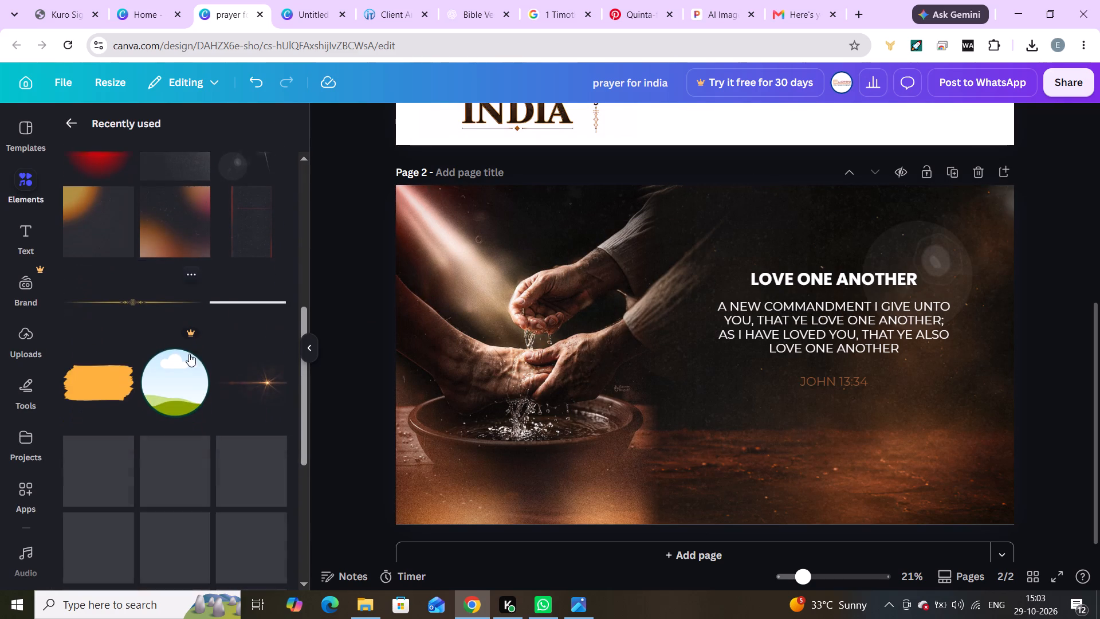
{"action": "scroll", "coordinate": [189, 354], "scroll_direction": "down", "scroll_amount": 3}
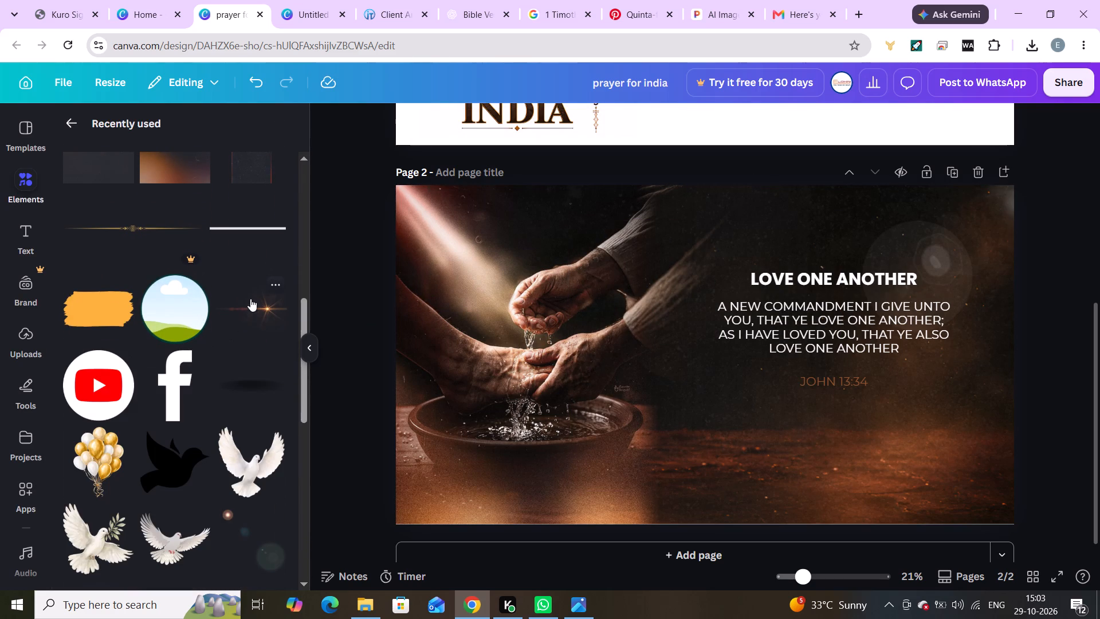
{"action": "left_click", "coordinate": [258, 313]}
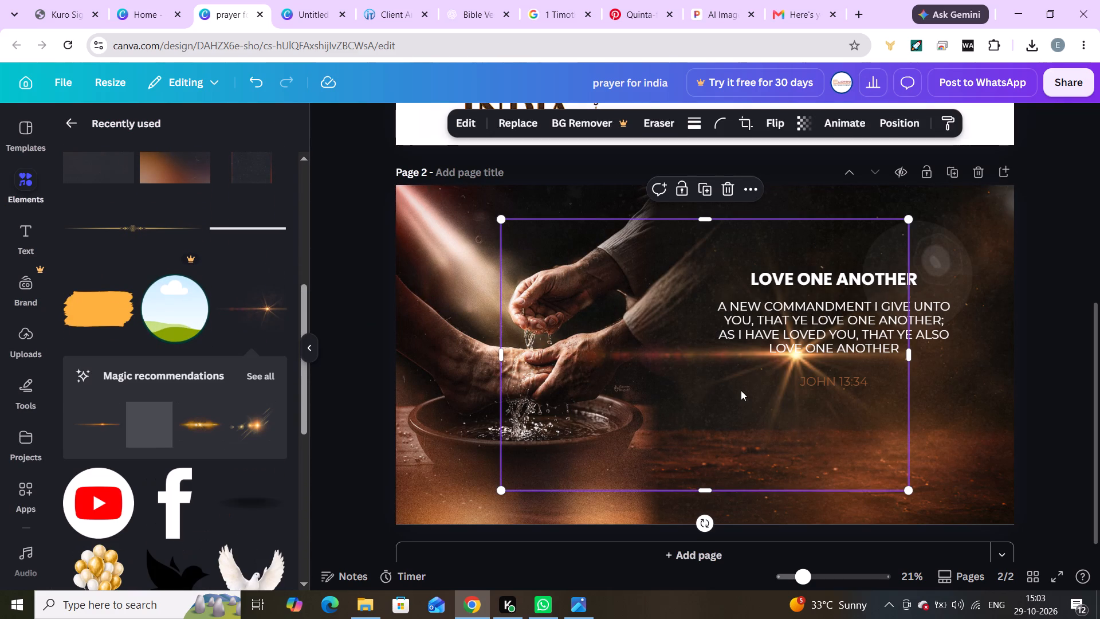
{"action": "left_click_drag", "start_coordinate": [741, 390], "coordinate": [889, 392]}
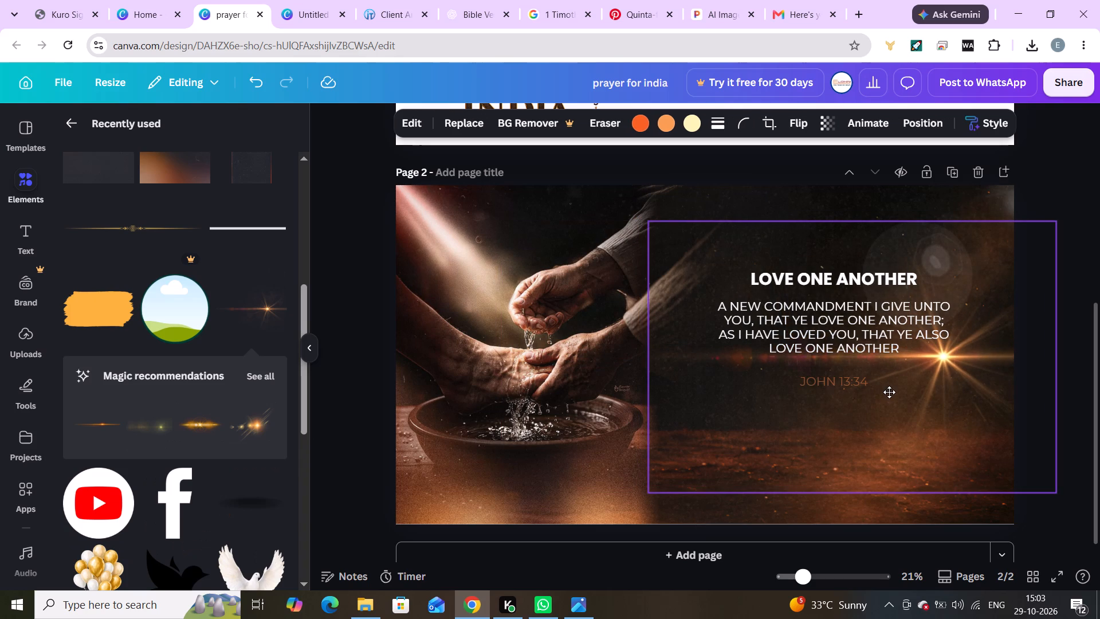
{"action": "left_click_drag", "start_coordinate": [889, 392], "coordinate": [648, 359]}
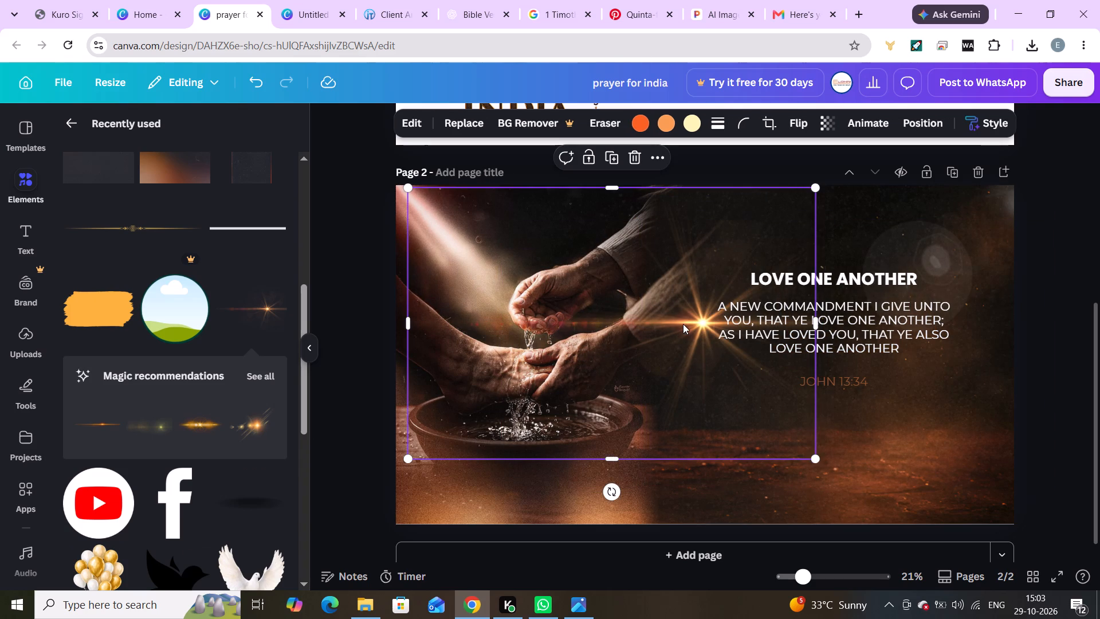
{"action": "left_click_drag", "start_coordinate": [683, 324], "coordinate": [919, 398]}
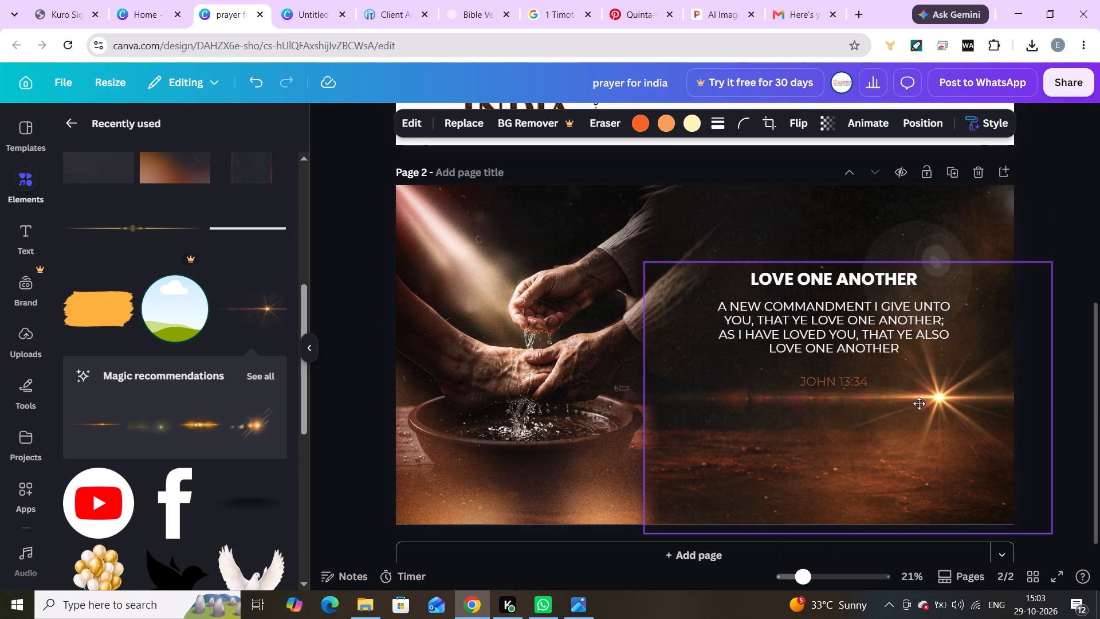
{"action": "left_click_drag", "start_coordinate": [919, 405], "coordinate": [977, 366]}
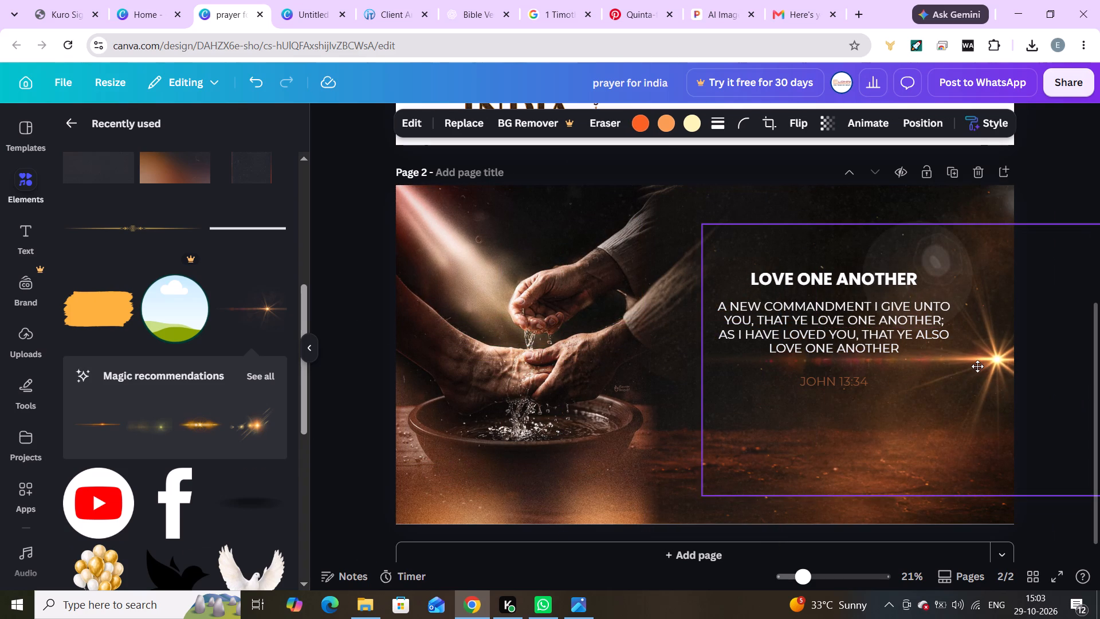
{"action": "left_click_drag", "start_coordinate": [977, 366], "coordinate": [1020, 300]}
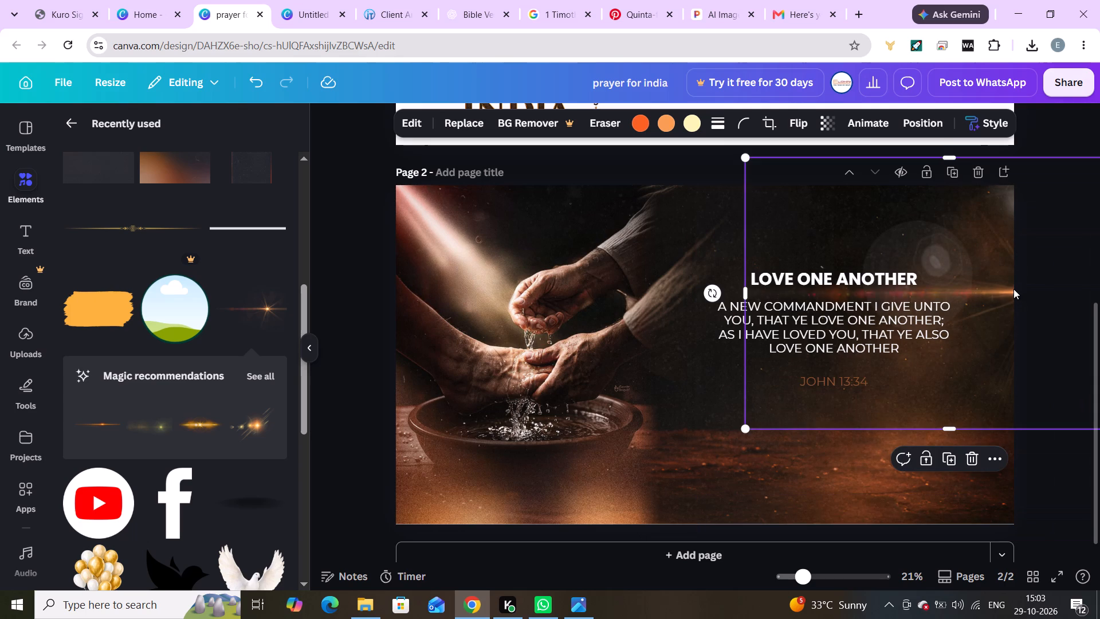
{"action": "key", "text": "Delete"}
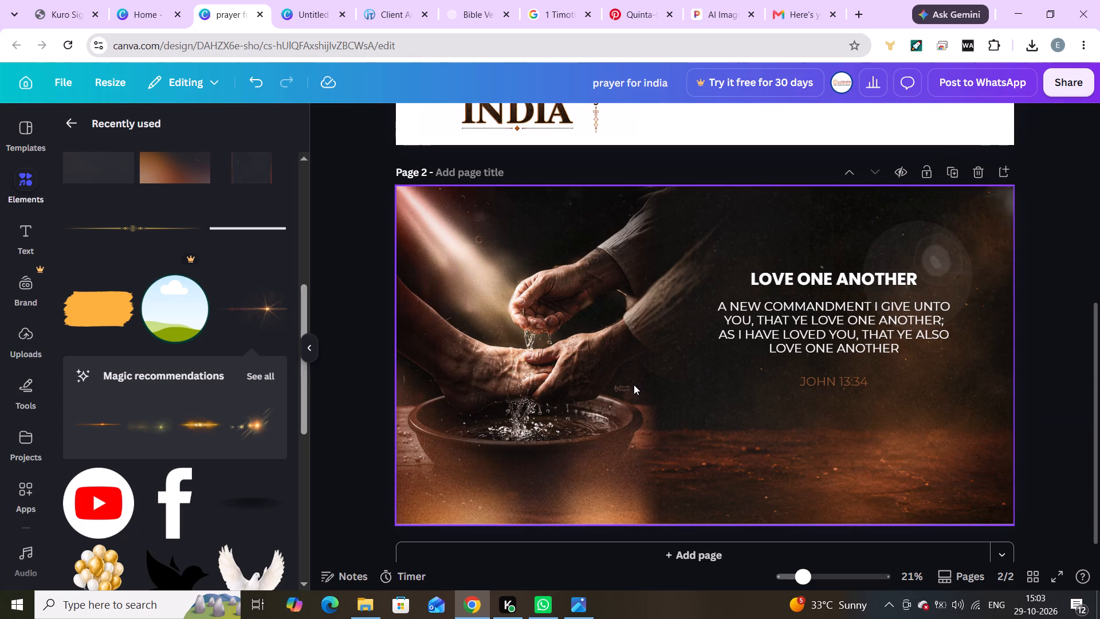
Add the recently used soft black oval shadow and place it over the verse text area.
{"action": "left_click", "coordinate": [254, 508]}
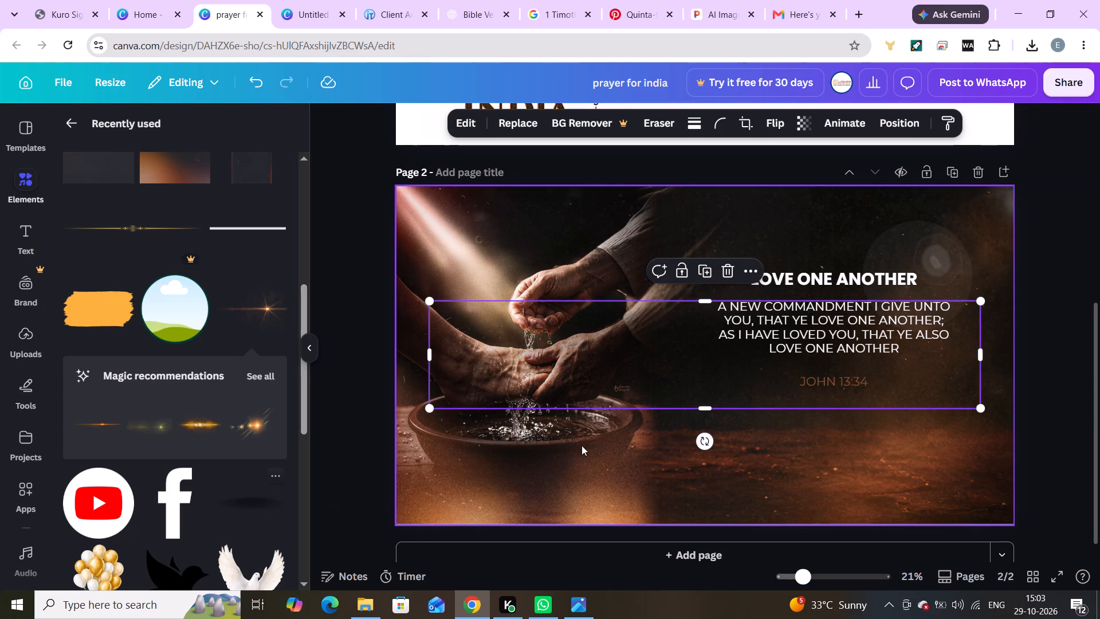
{"action": "left_click_drag", "start_coordinate": [738, 363], "coordinate": [841, 334]}
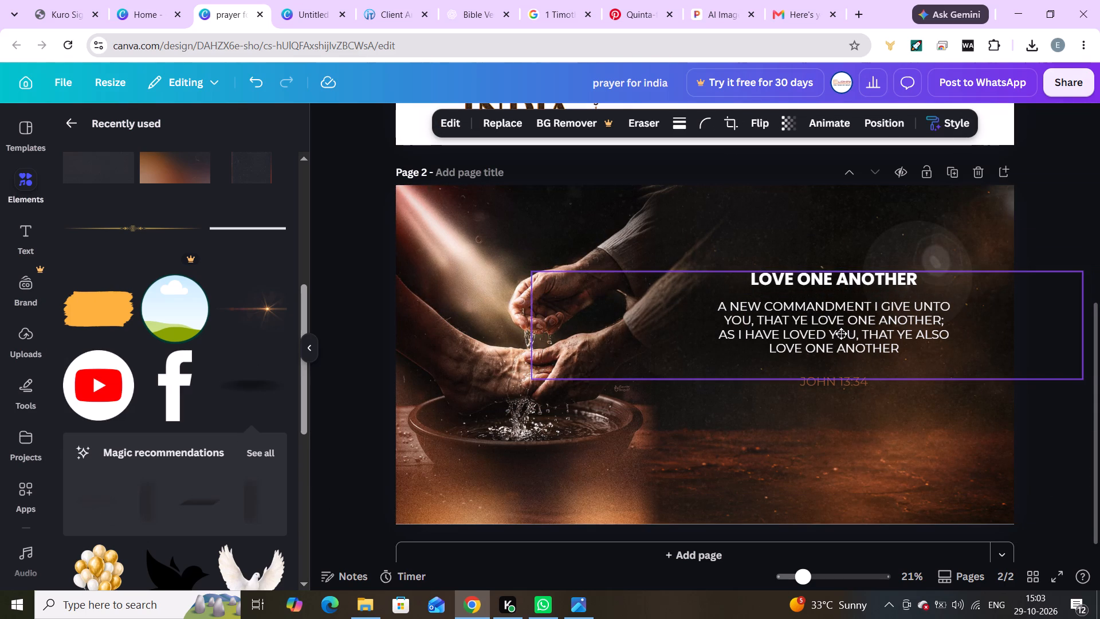
{"action": "left_click_drag", "start_coordinate": [841, 334], "coordinate": [840, 334]}
{"action": "left_click", "coordinate": [1058, 404]}
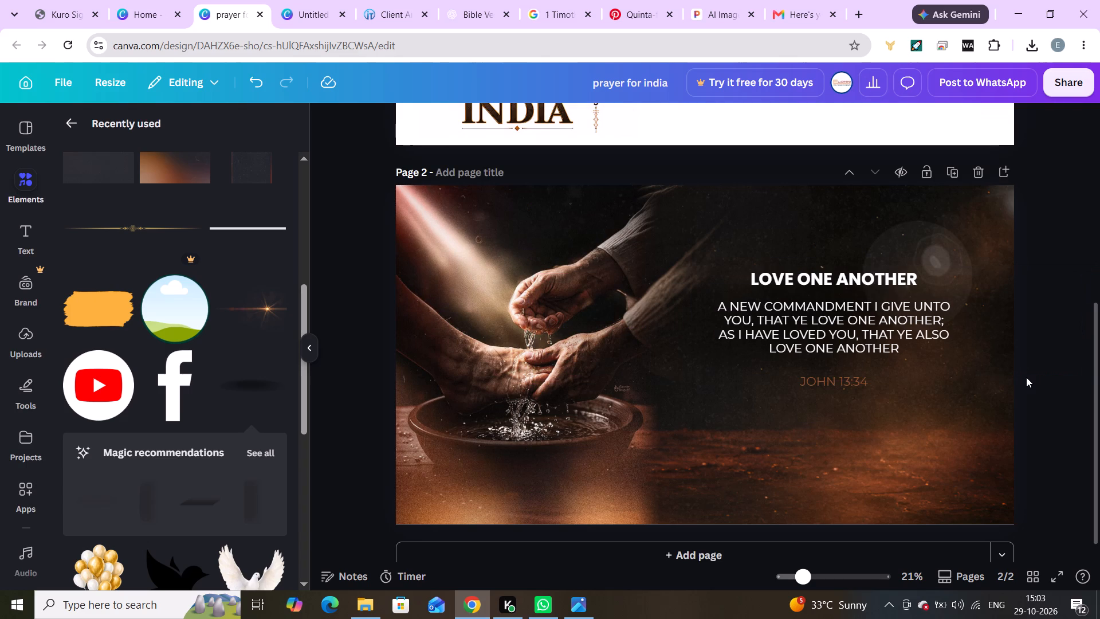
{"action": "left_click", "coordinate": [636, 345]}
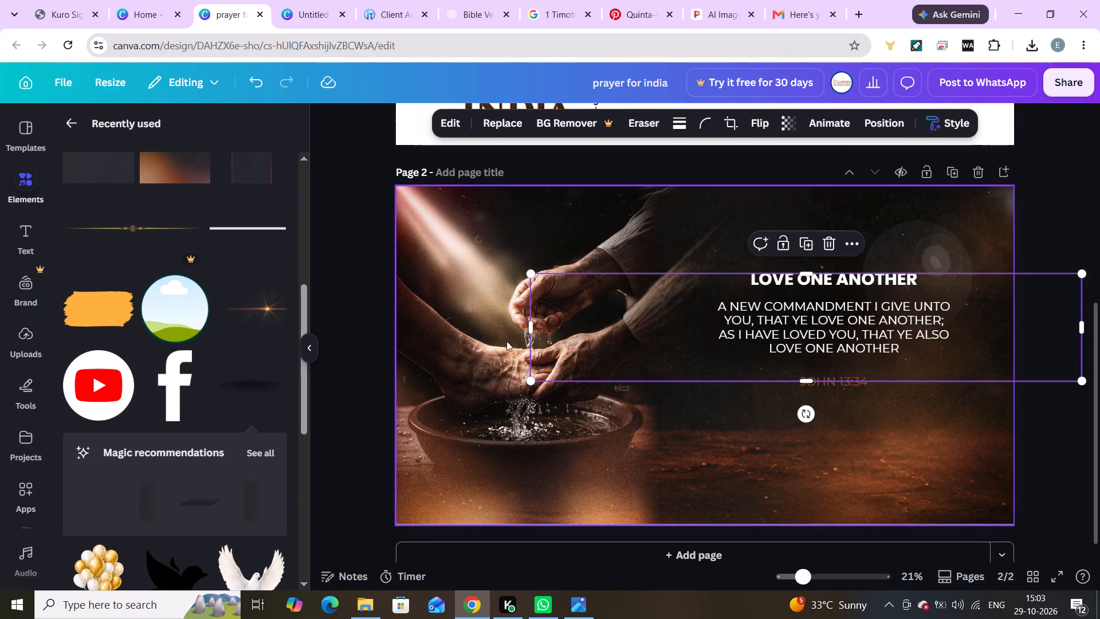
{"action": "left_click", "coordinate": [1051, 446]}
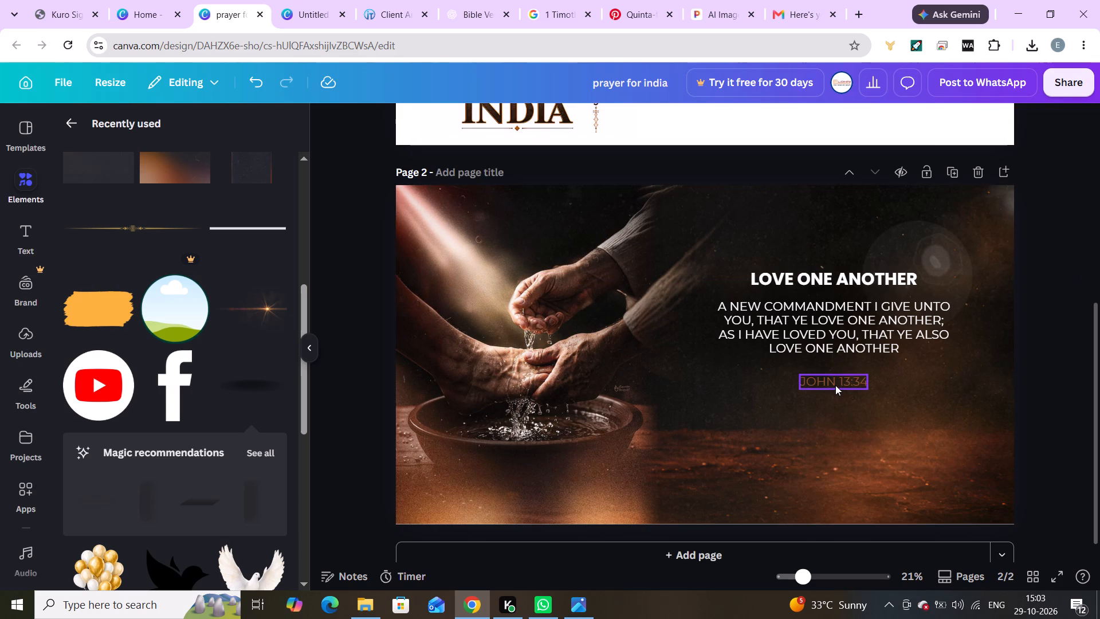
Move the JOHN 13:34 reference up closer beneath the verse.
{"action": "left_click_drag", "start_coordinate": [835, 385], "coordinate": [836, 373]}
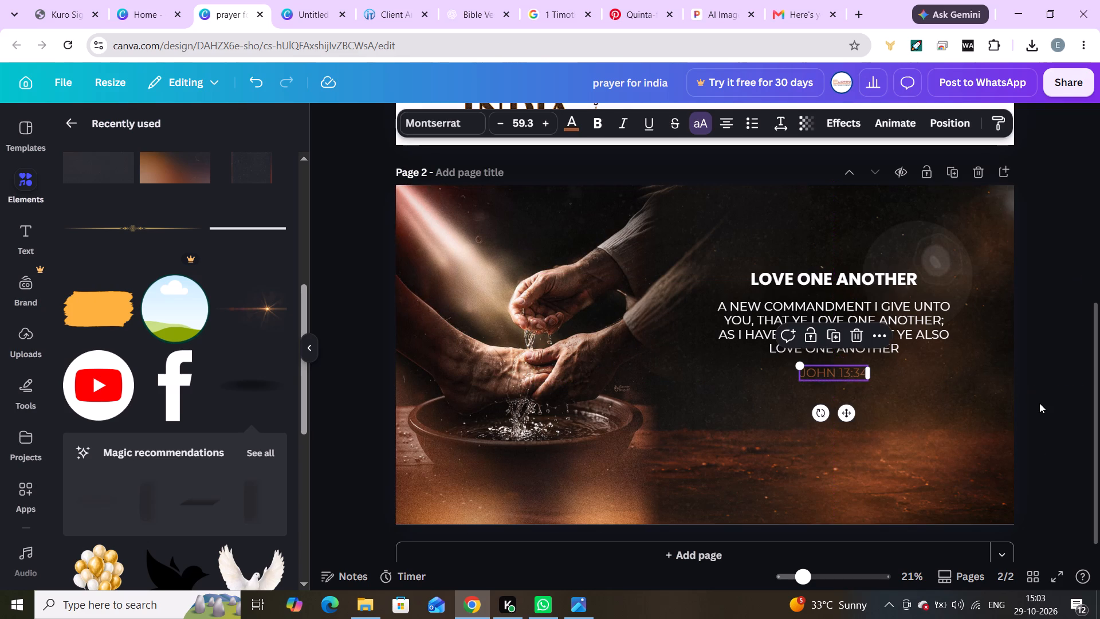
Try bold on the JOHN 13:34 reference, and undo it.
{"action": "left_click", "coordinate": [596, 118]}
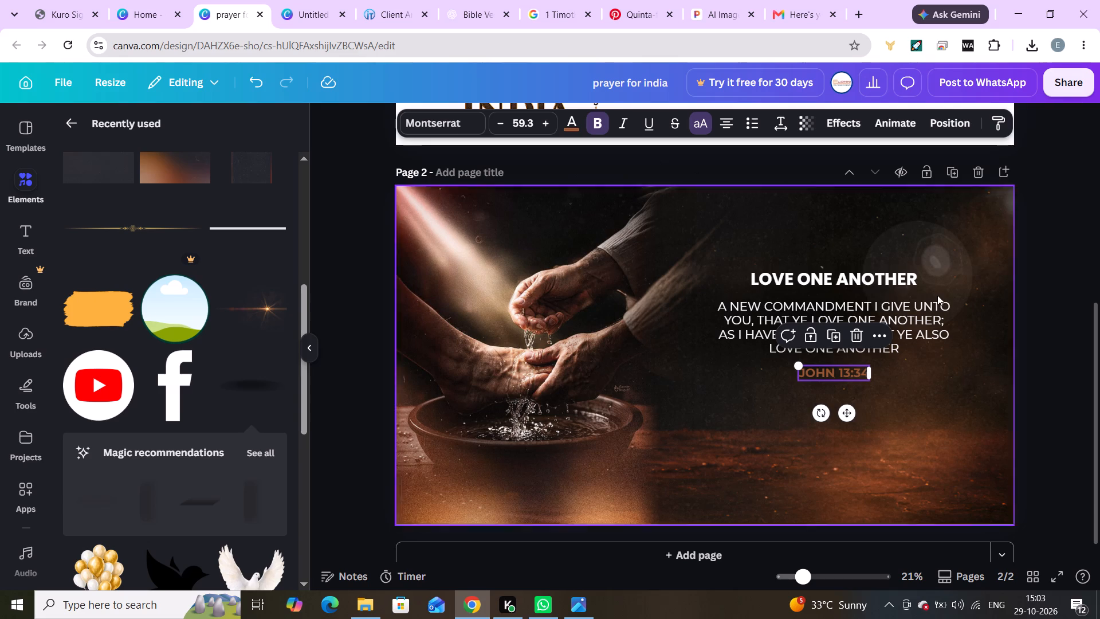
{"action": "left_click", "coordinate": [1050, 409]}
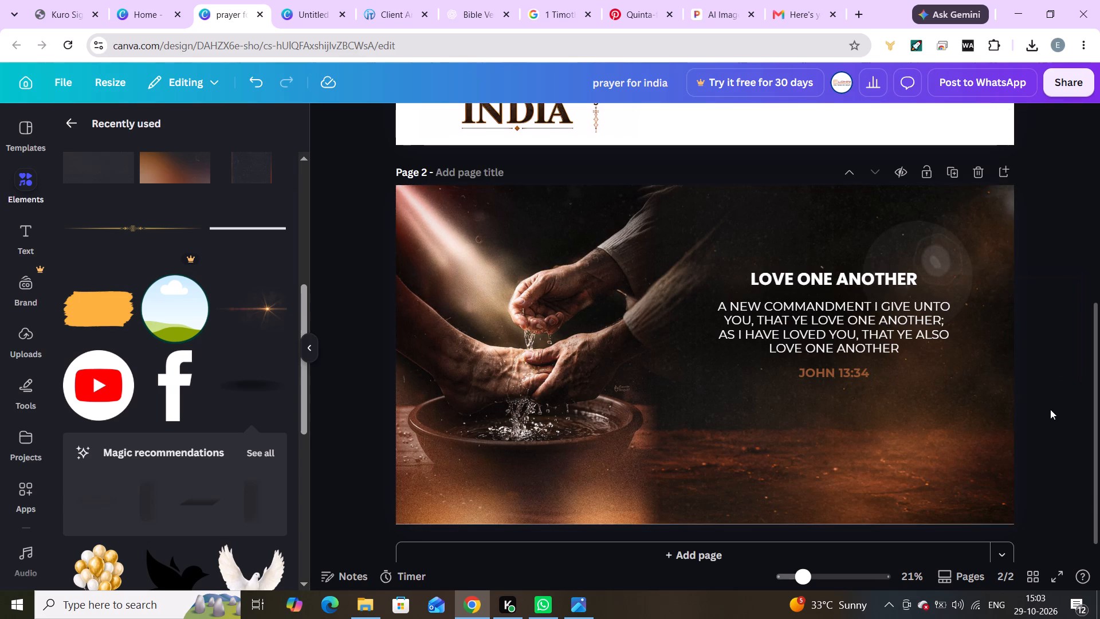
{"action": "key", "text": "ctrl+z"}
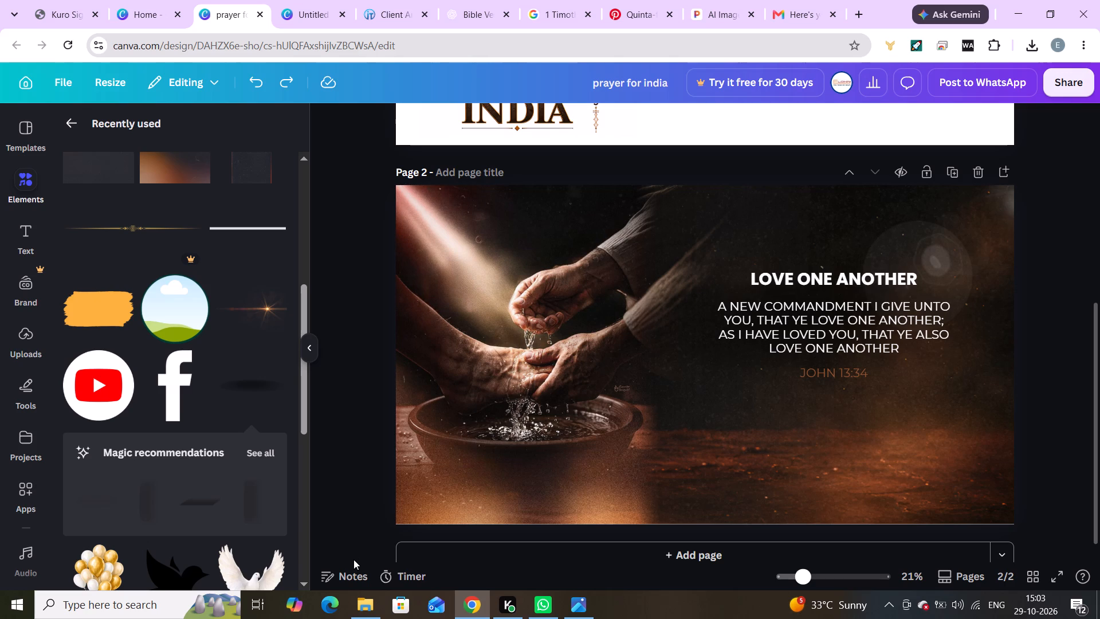
Change the LOVE ONE ANOTHER heading's font to Montagna.
{"action": "left_click", "coordinate": [792, 273]}
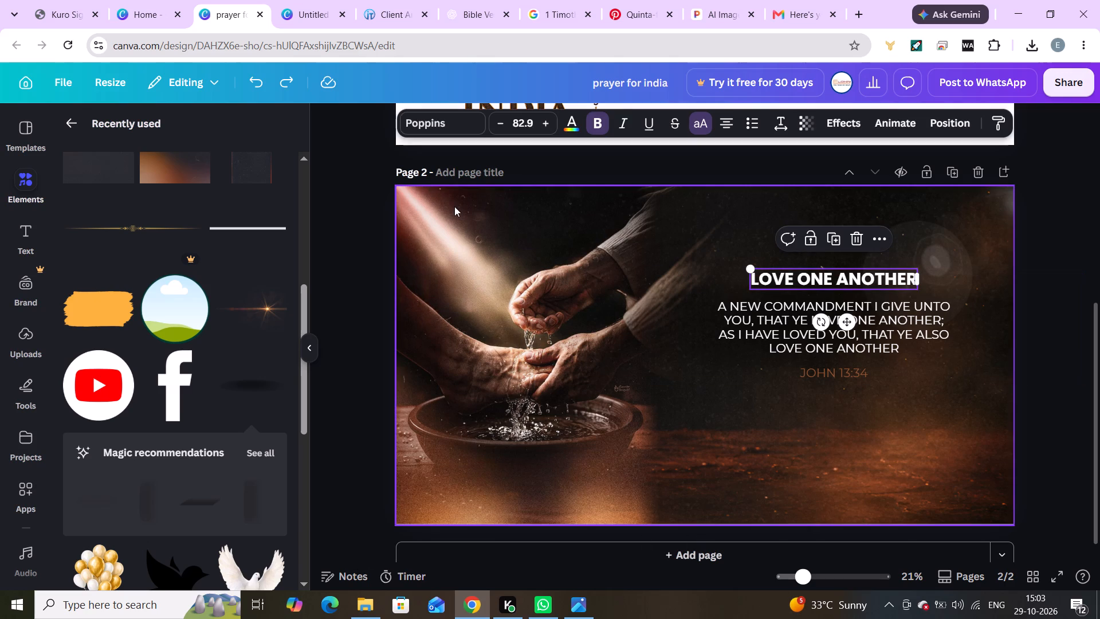
{"action": "left_click", "coordinate": [419, 121]}
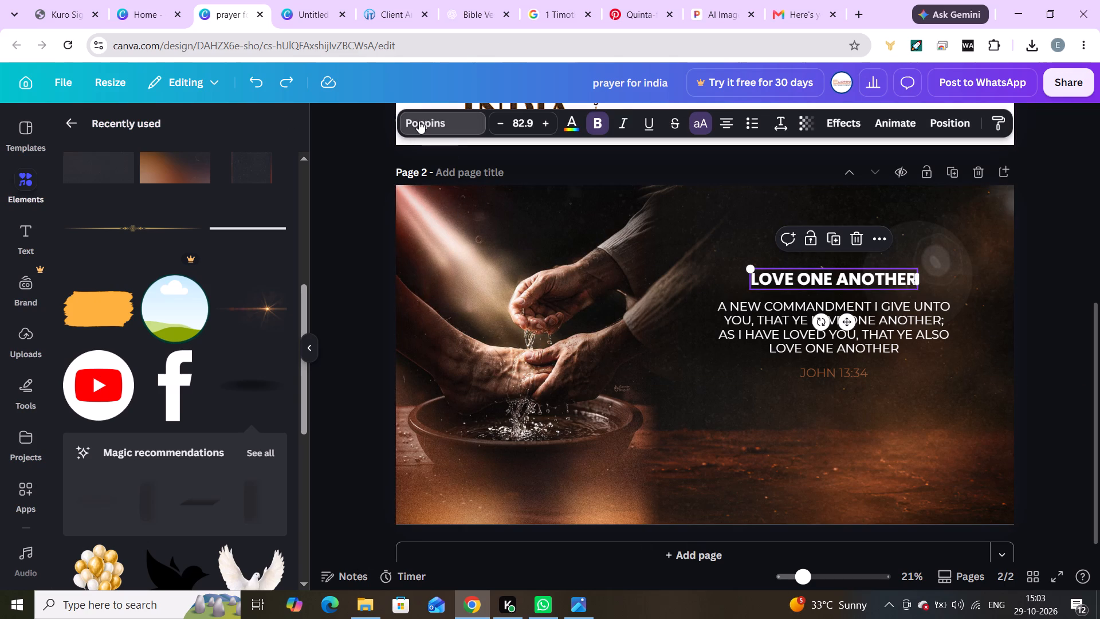
{"action": "left_click", "coordinate": [132, 356]}
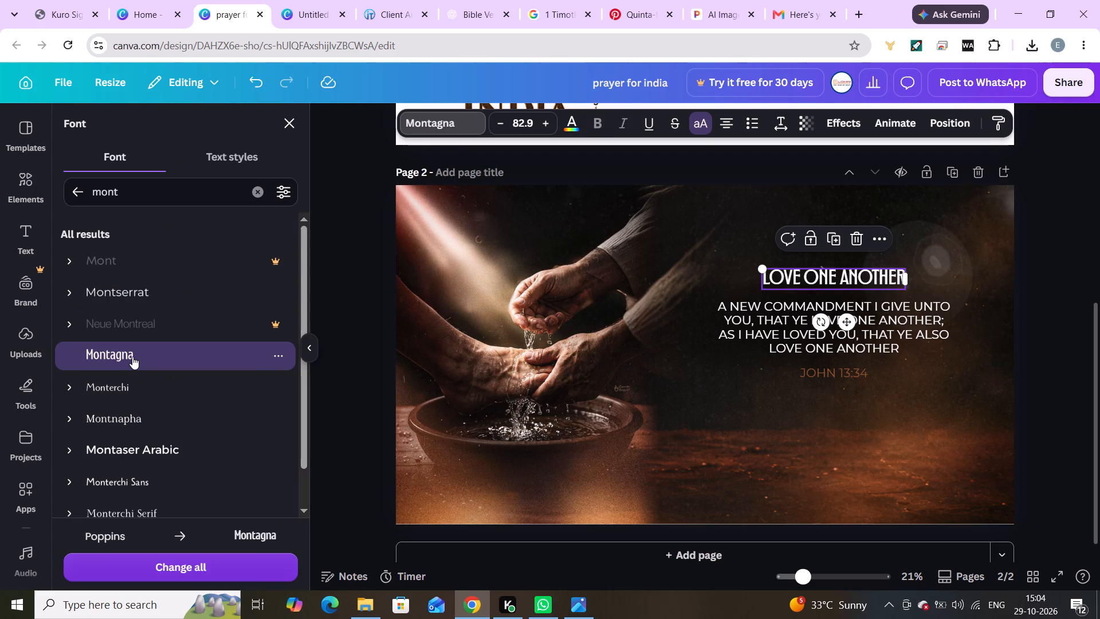
{"action": "left_click", "coordinate": [1044, 248]}
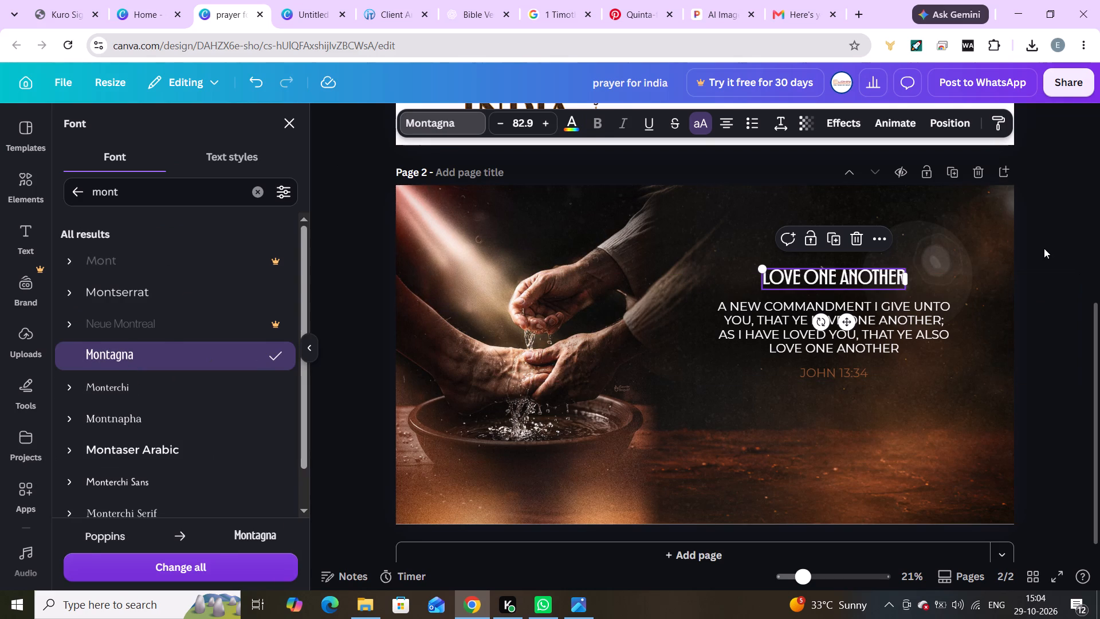
{"action": "left_click", "coordinate": [1044, 248]}
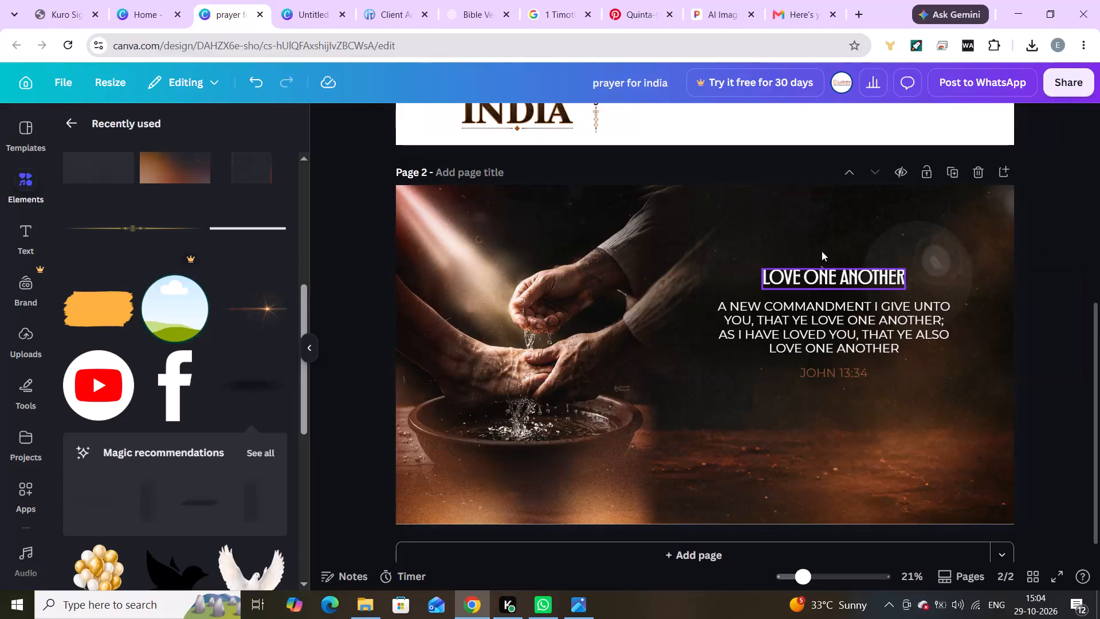
Move the LOVE ONE ANOTHER heading down slightly, closer to the verse and centred above it.
{"action": "left_click", "coordinate": [834, 282]}
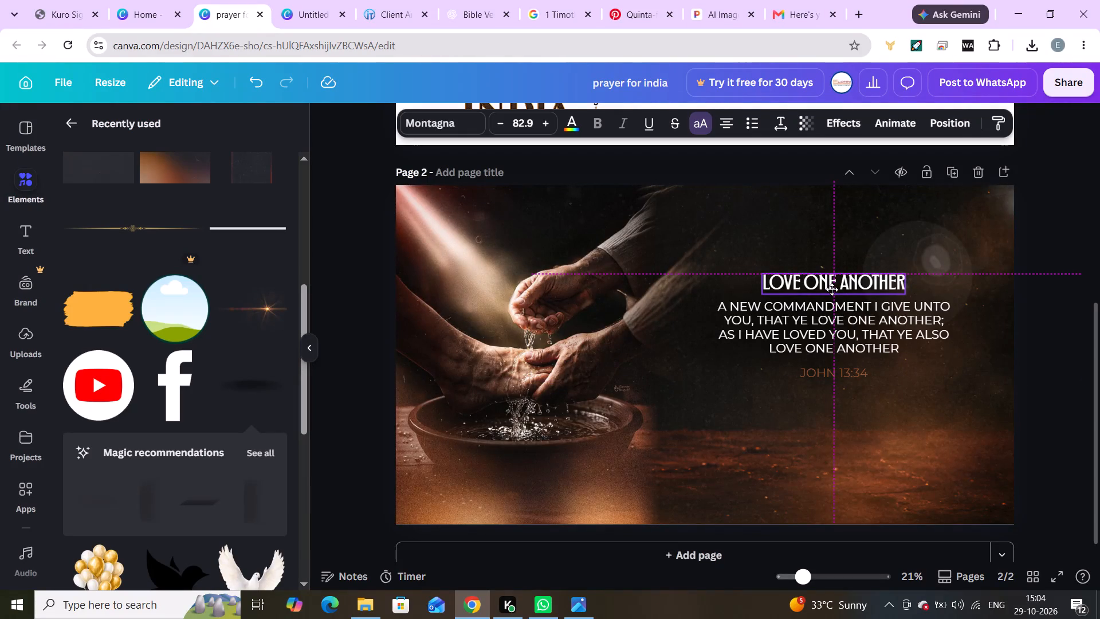
{"action": "left_click", "coordinate": [1053, 292]}
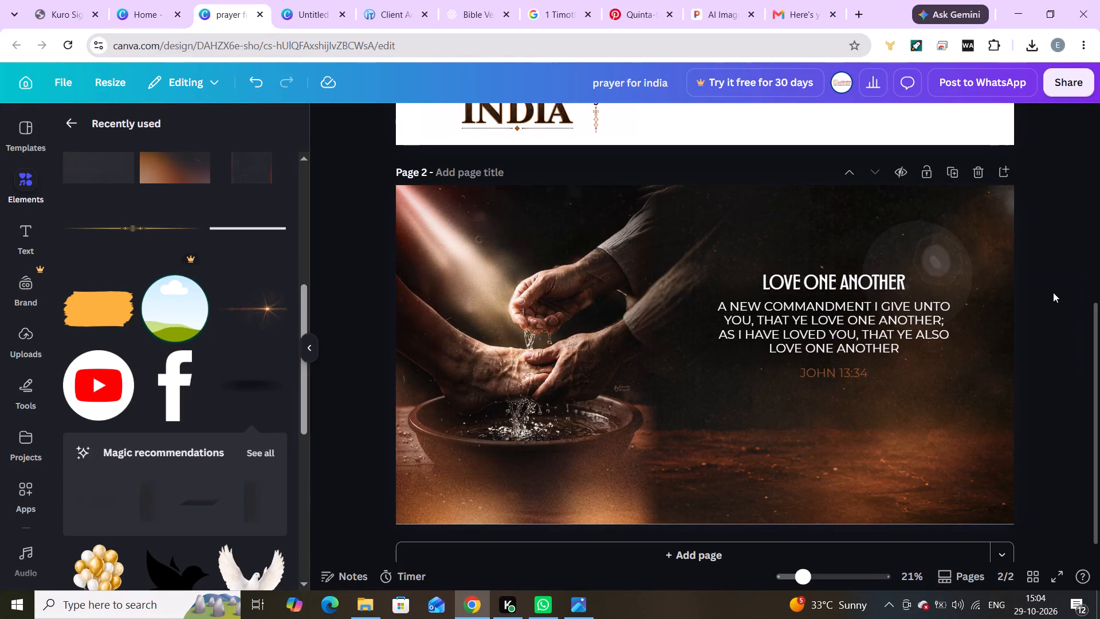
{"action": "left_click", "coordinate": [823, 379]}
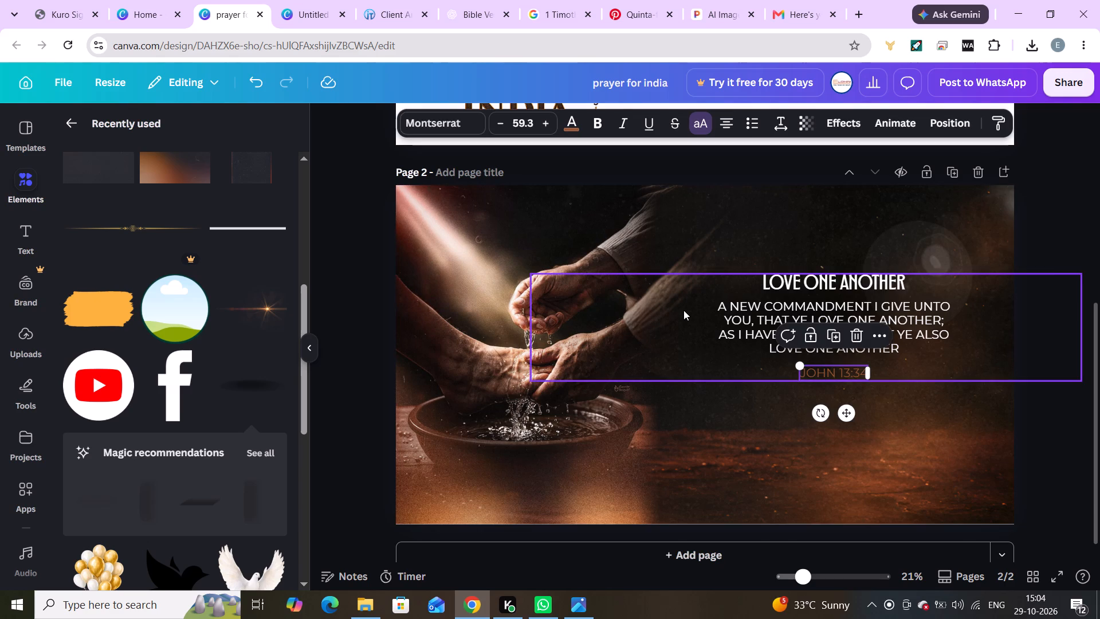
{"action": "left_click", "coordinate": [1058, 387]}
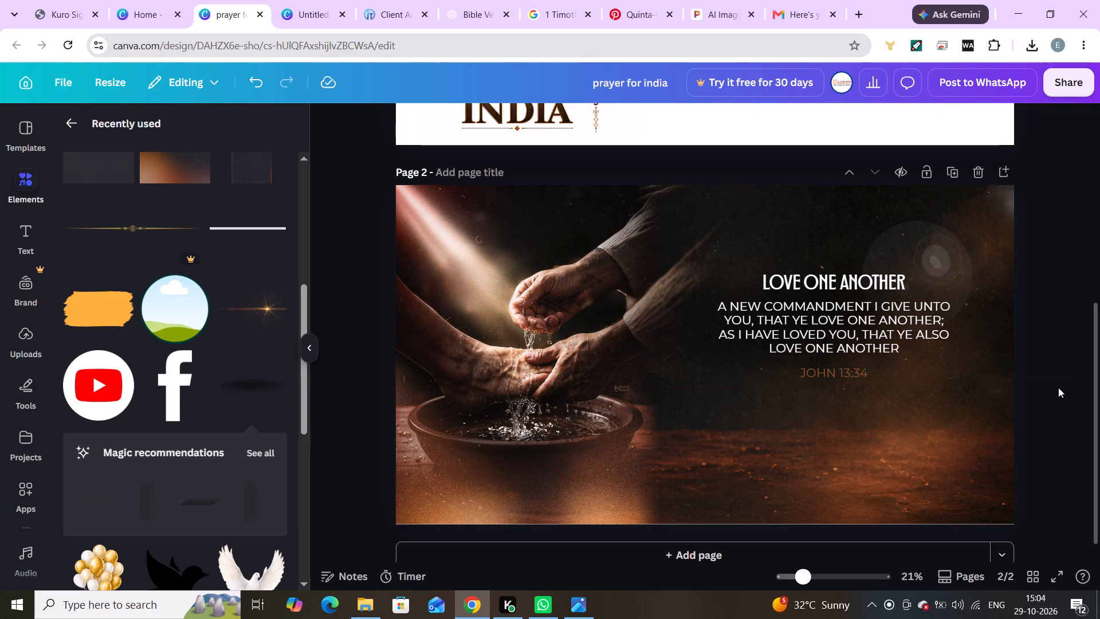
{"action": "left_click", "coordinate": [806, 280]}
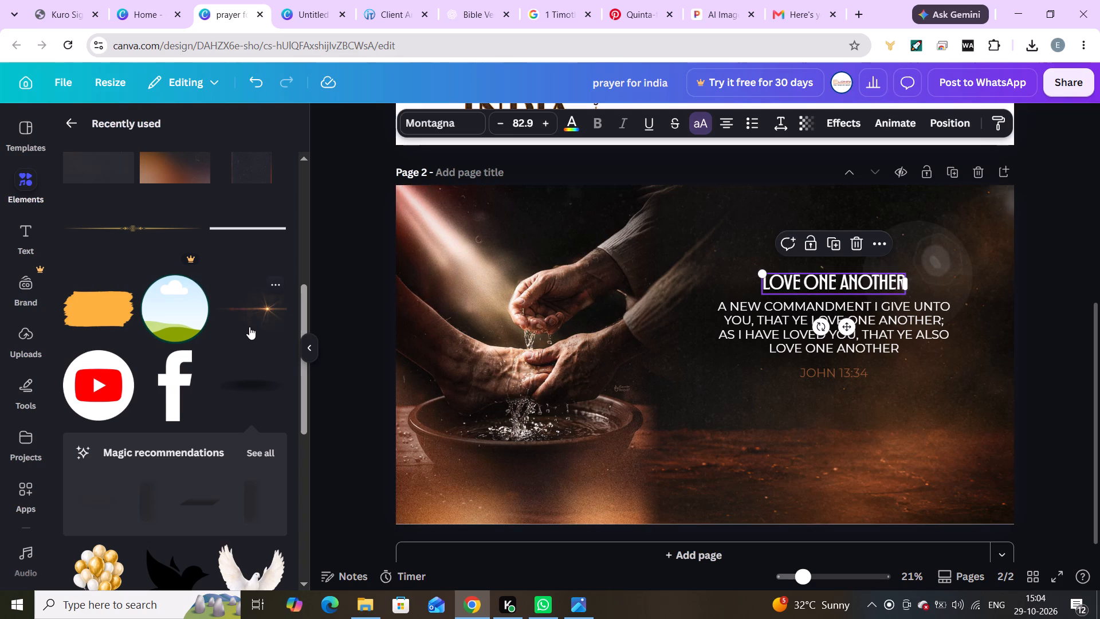
Add the recently used orange star lens flare, shrink it, and place its bright star at the upper end of the heading's last letter.
{"action": "left_click", "coordinate": [258, 311]}
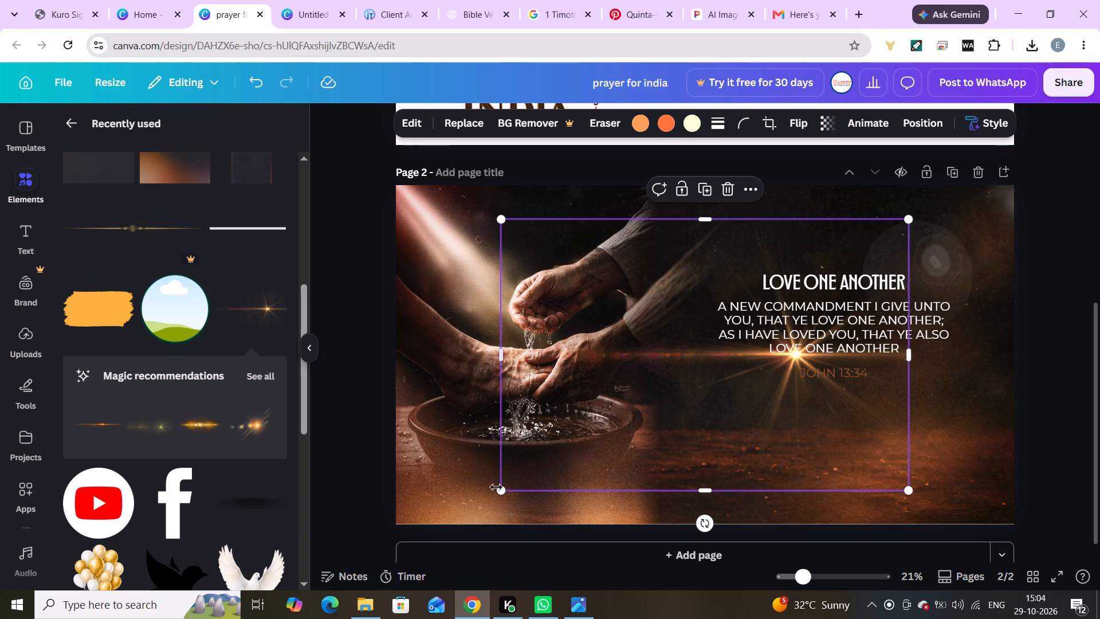
{"action": "left_click_drag", "start_coordinate": [503, 491], "coordinate": [679, 442]}
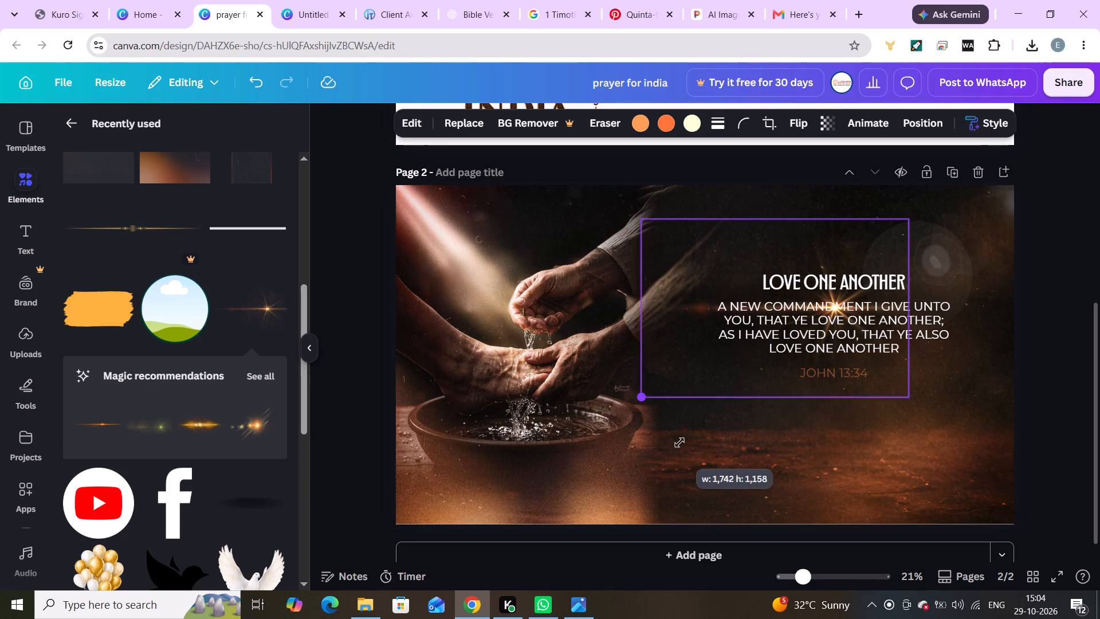
{"action": "left_click_drag", "start_coordinate": [679, 442], "coordinate": [681, 442]}
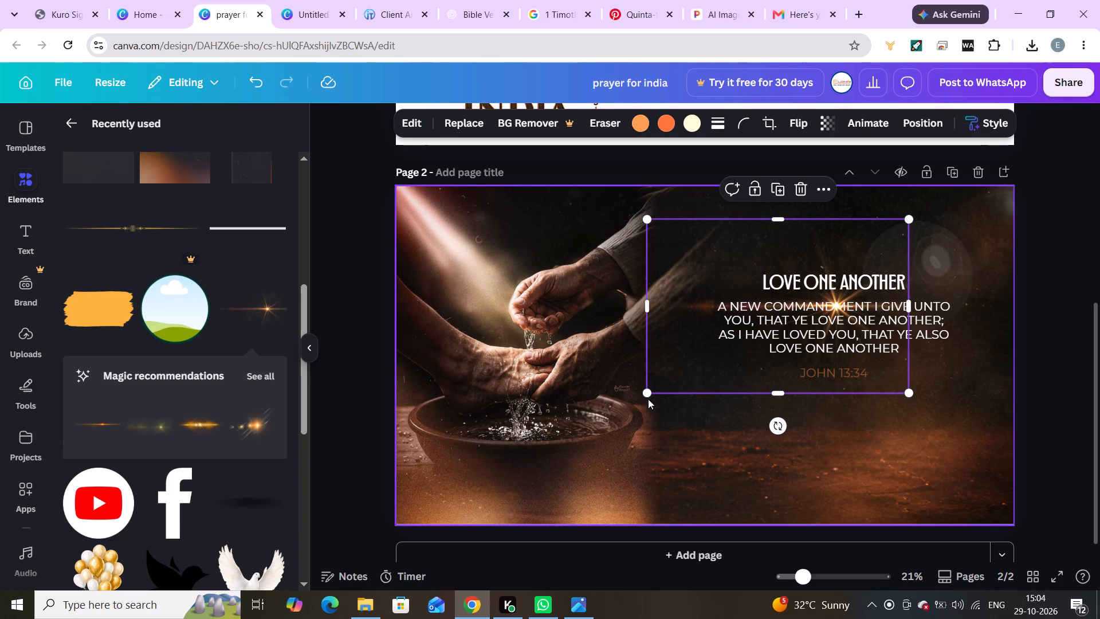
{"action": "left_click_drag", "start_coordinate": [646, 397], "coordinate": [807, 351]}
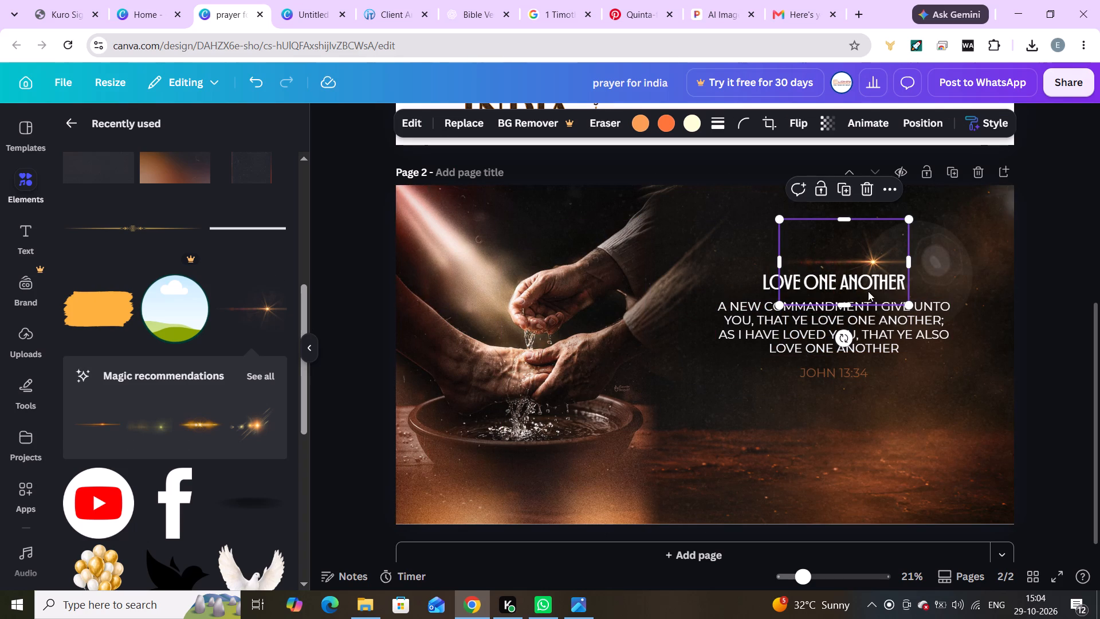
{"action": "left_click_drag", "start_coordinate": [863, 253], "coordinate": [892, 260]}
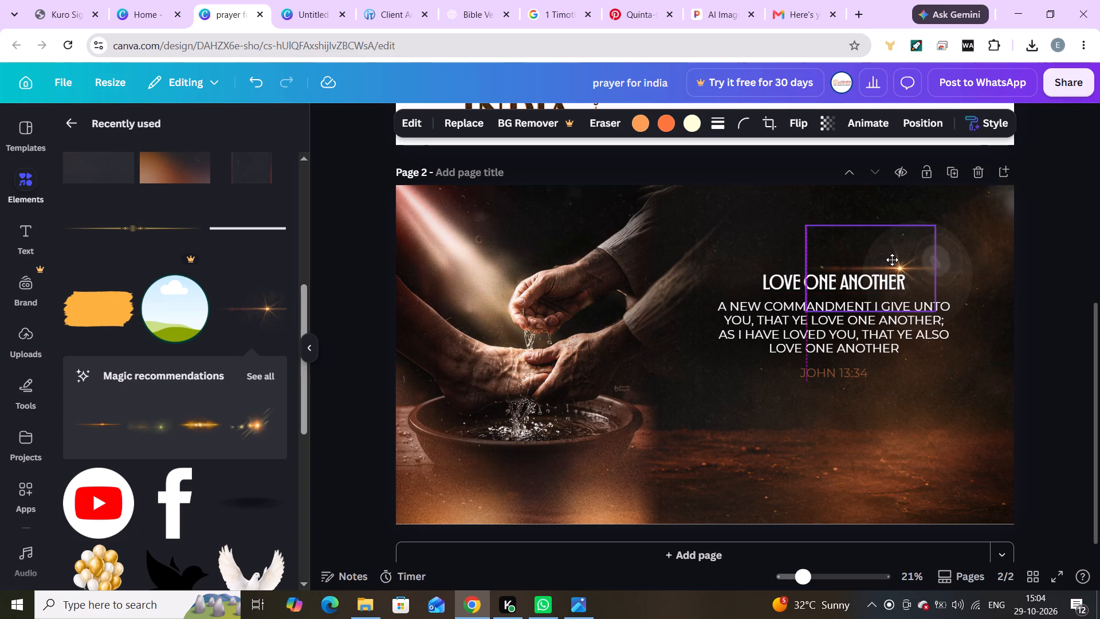
{"action": "left_click_drag", "start_coordinate": [892, 260], "coordinate": [895, 263]}
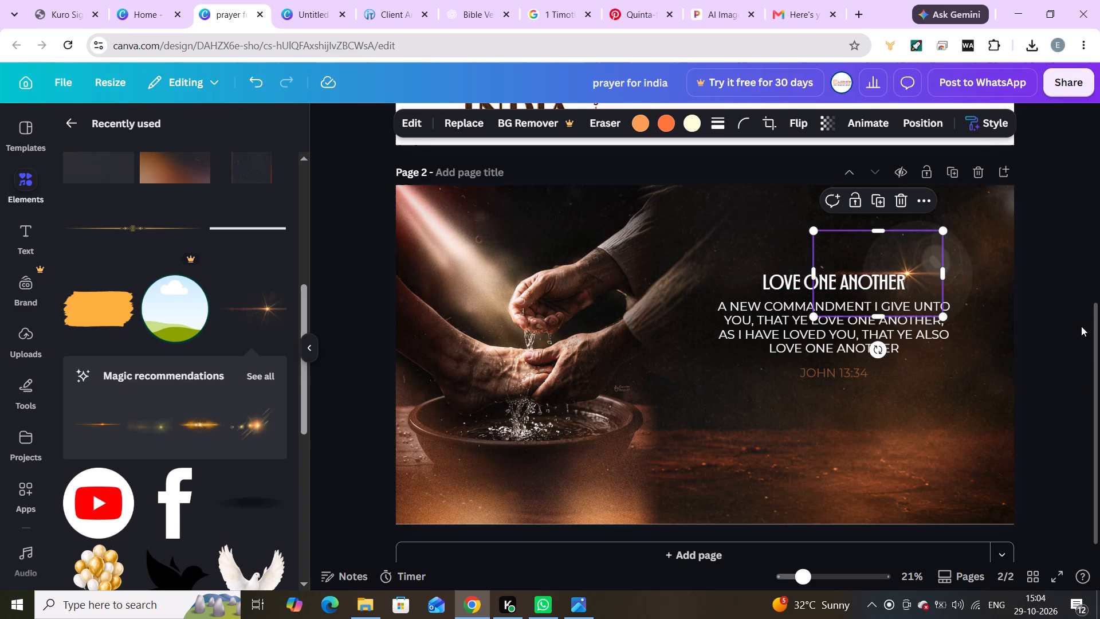
{"action": "left_click", "coordinate": [1081, 326]}
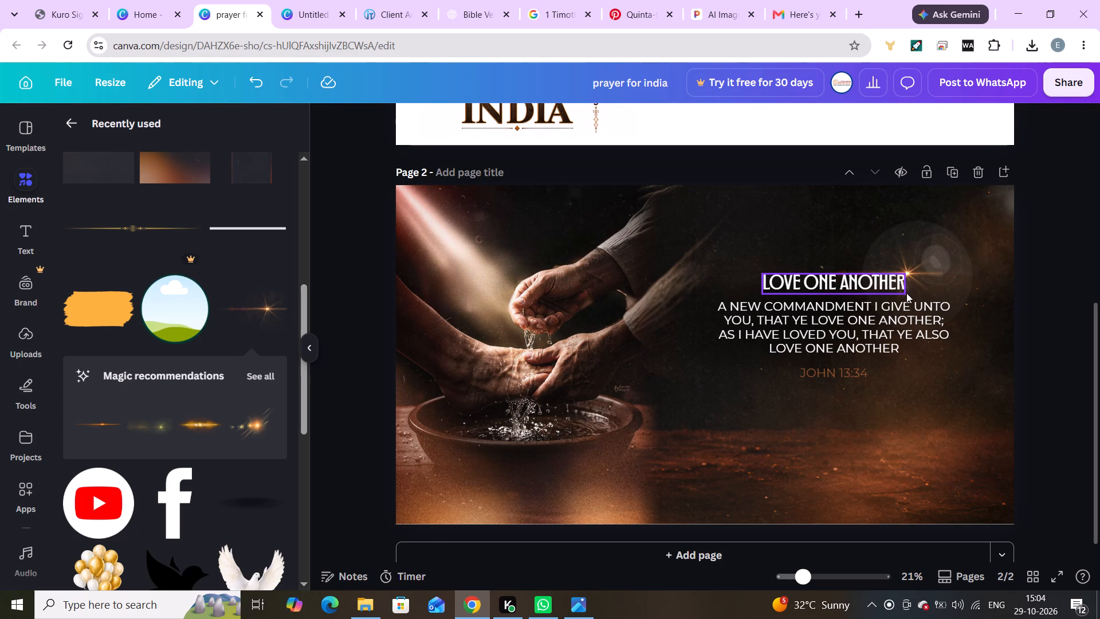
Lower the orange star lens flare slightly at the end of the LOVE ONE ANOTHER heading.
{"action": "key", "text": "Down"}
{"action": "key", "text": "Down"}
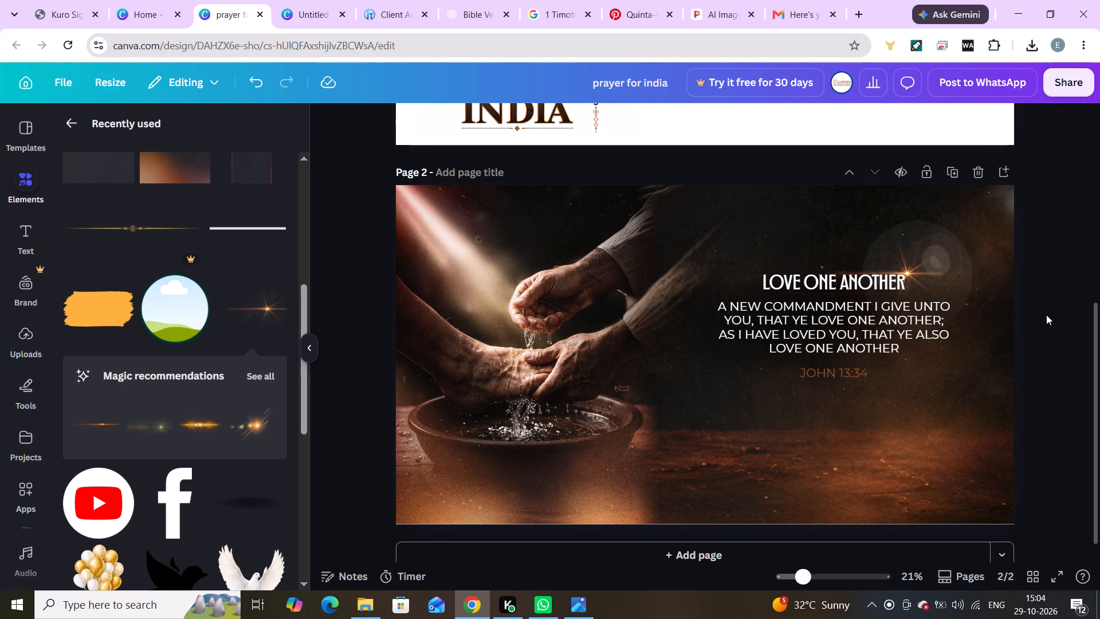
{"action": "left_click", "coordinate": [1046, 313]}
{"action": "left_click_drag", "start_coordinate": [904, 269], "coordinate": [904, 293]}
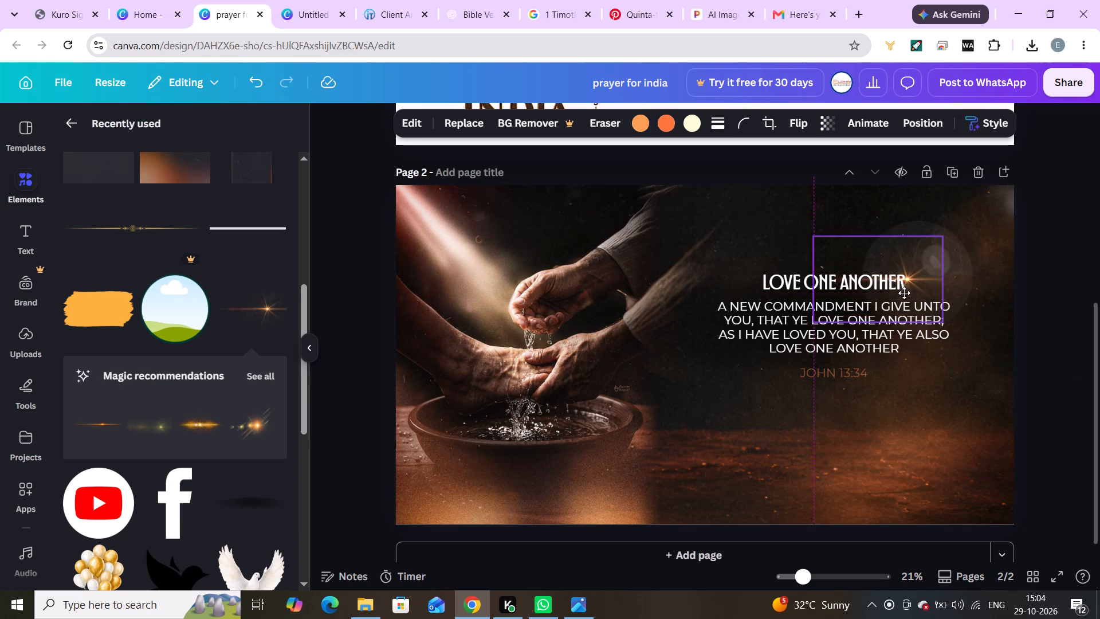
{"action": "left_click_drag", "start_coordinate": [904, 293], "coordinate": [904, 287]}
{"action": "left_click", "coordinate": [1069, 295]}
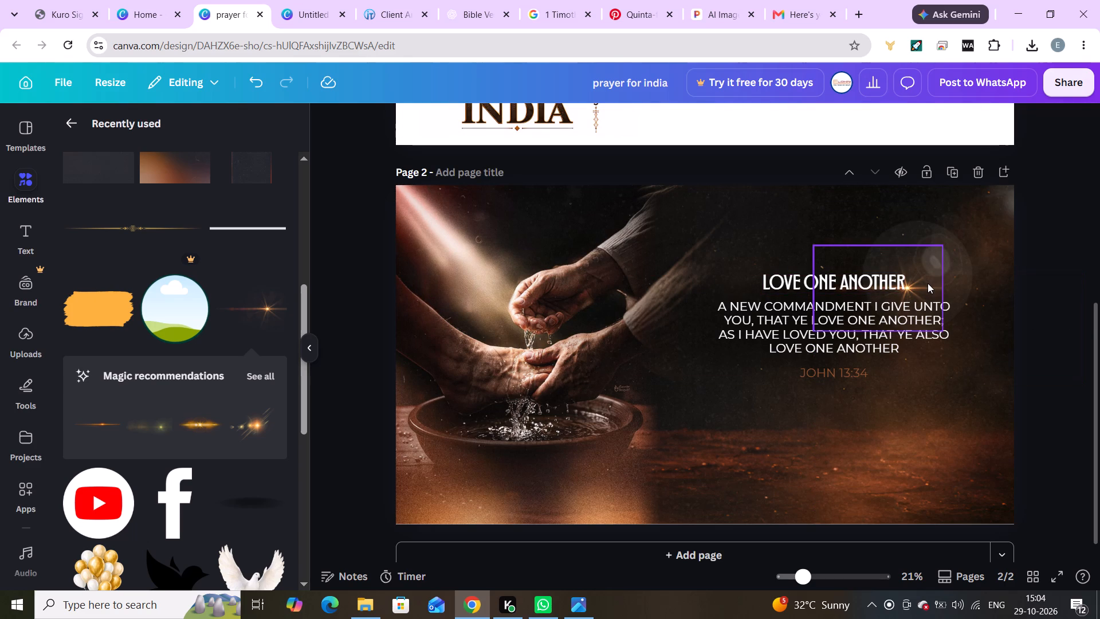
Move the orange star lens flare away from the heading, past the page's edge, so its star lies off the page.
{"action": "left_click_drag", "start_coordinate": [928, 284], "coordinate": [1099, 309]}
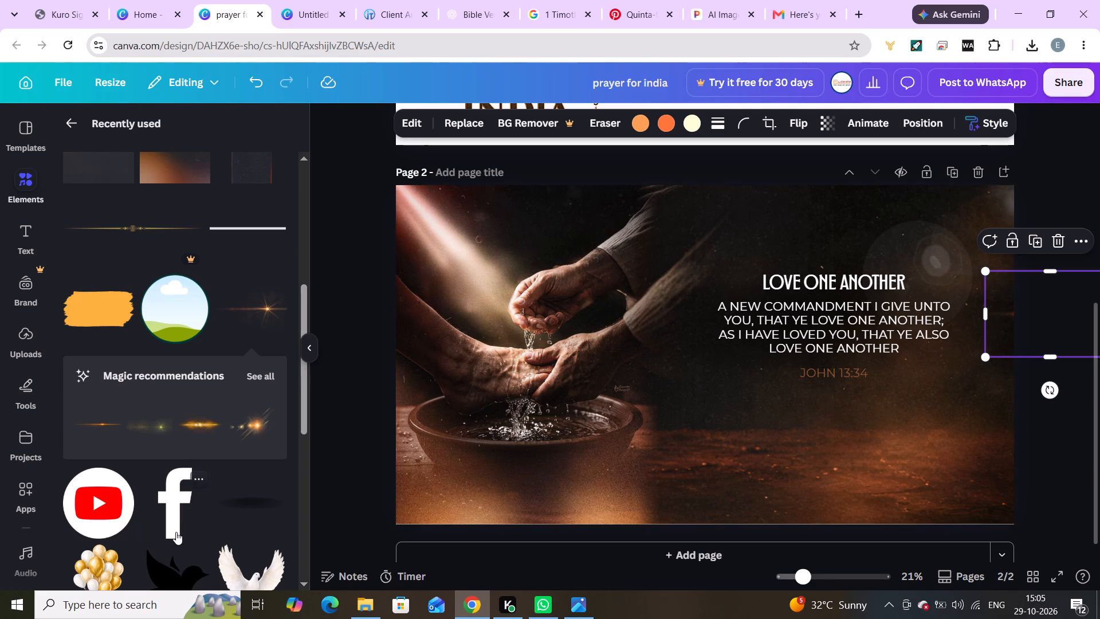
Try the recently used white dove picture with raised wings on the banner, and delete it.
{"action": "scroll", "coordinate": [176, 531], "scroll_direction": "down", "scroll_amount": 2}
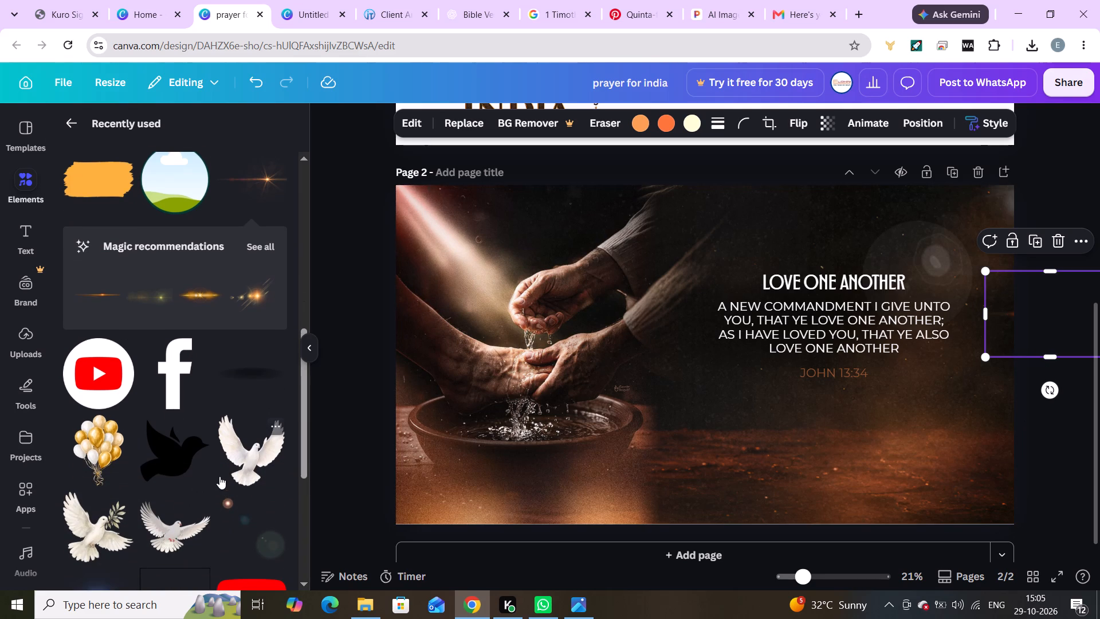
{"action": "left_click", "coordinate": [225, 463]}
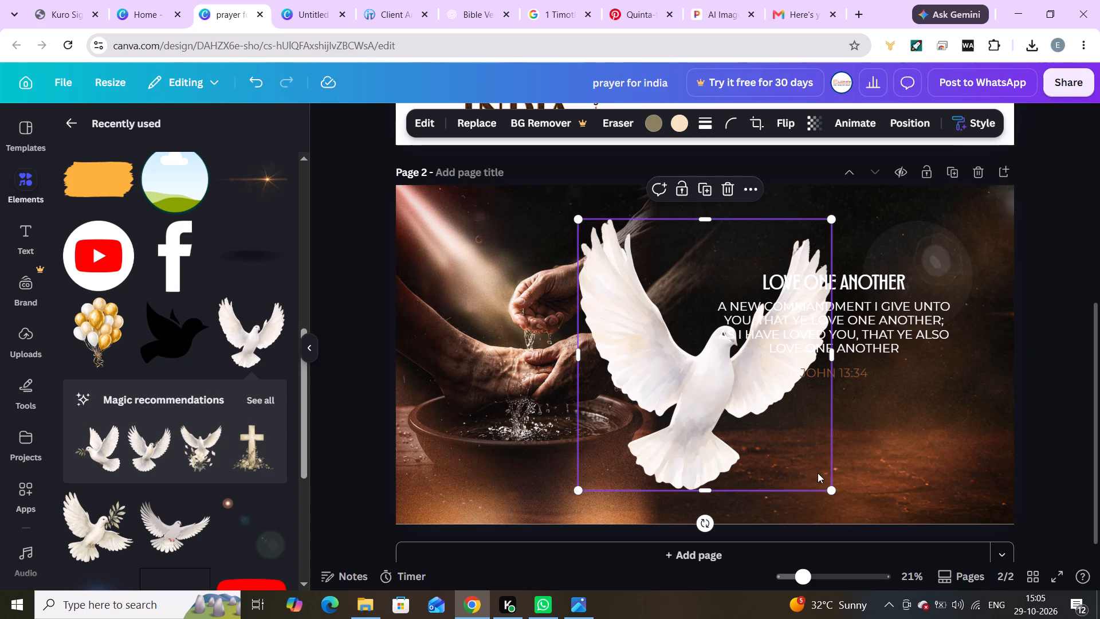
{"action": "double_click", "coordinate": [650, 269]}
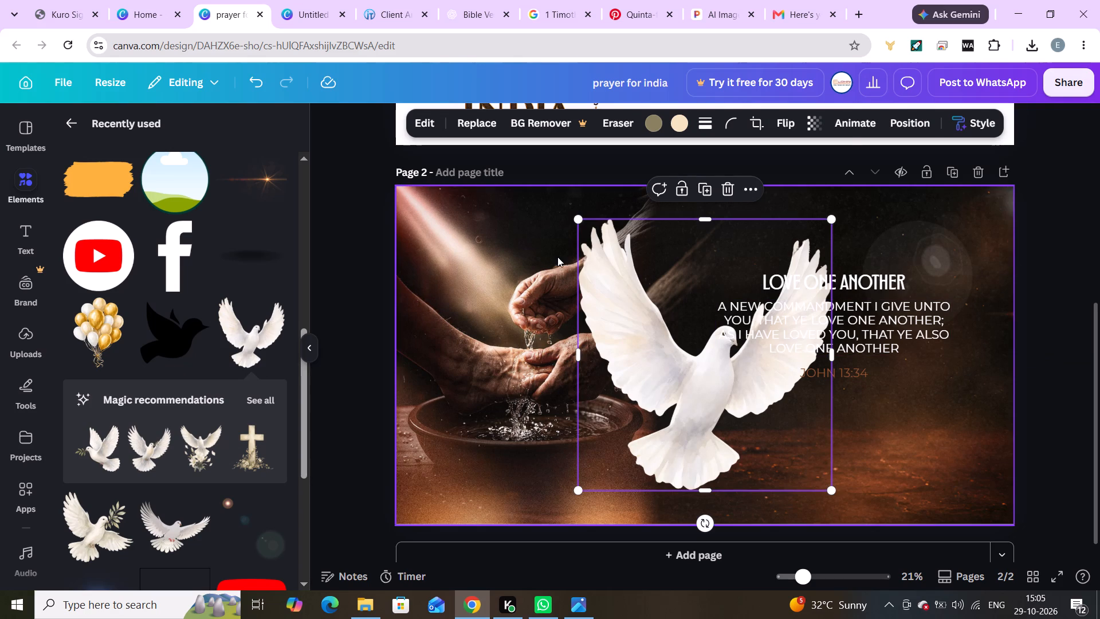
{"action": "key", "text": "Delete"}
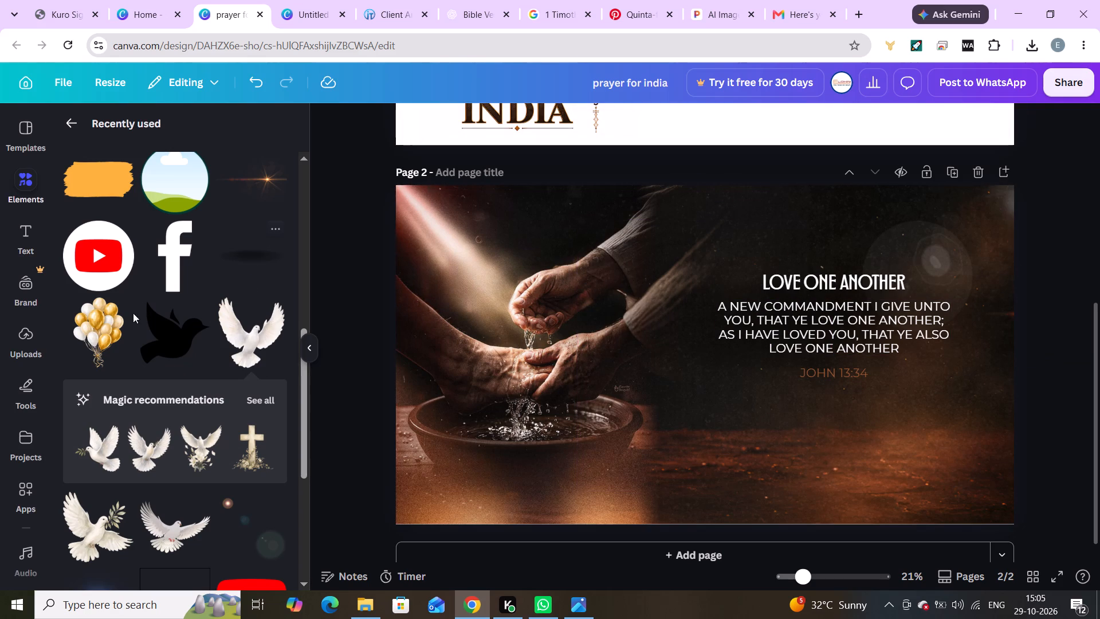
Add the recently used black dove silhouette to the banner and recolour it greyorange #a56f4c from the photo colours.
{"action": "left_click", "coordinate": [150, 337]}
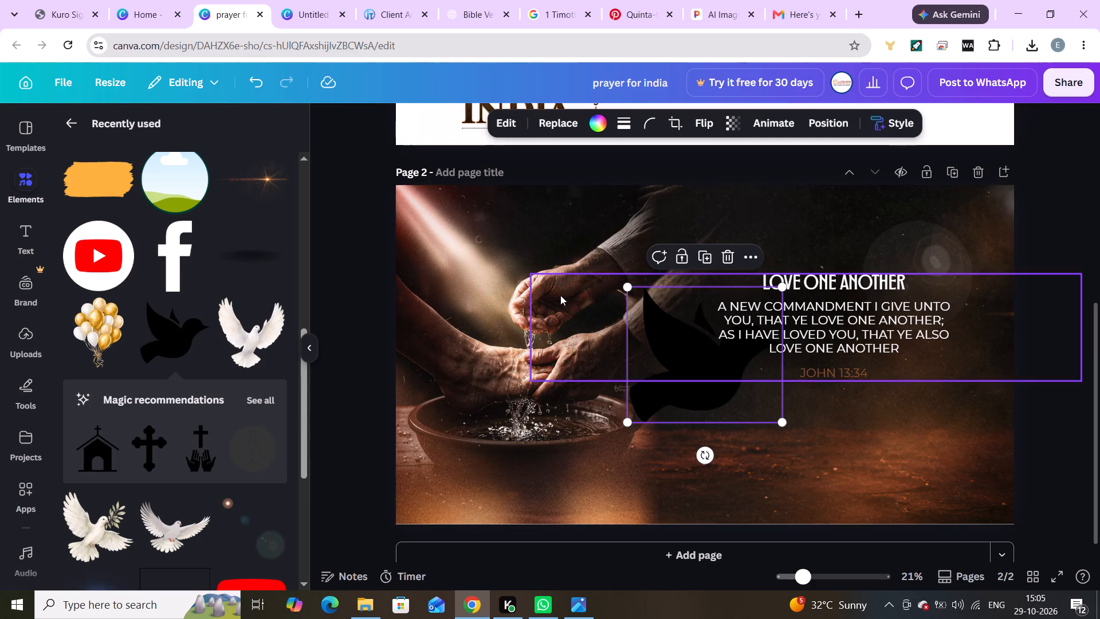
{"action": "left_click", "coordinate": [590, 124]}
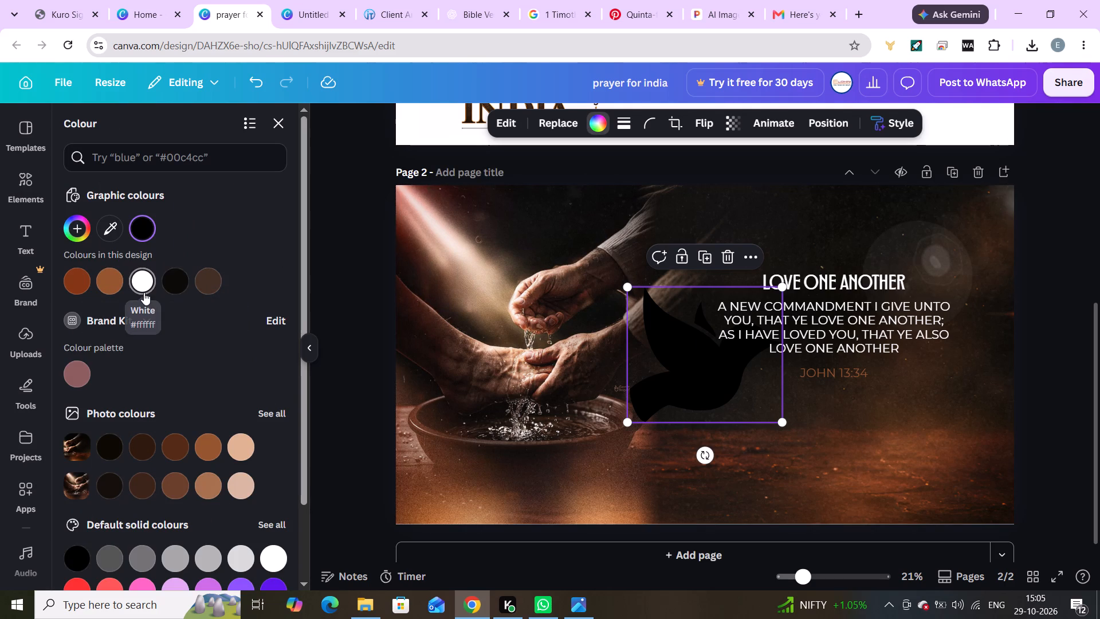
{"action": "left_click", "coordinate": [144, 292]}
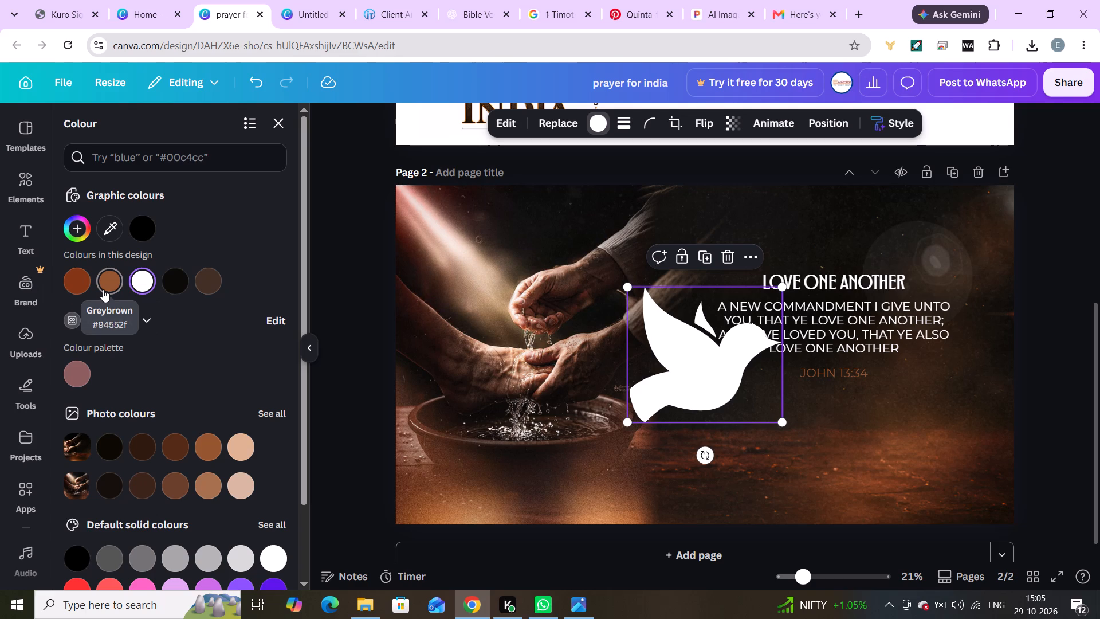
{"action": "double_click", "coordinate": [74, 275]}
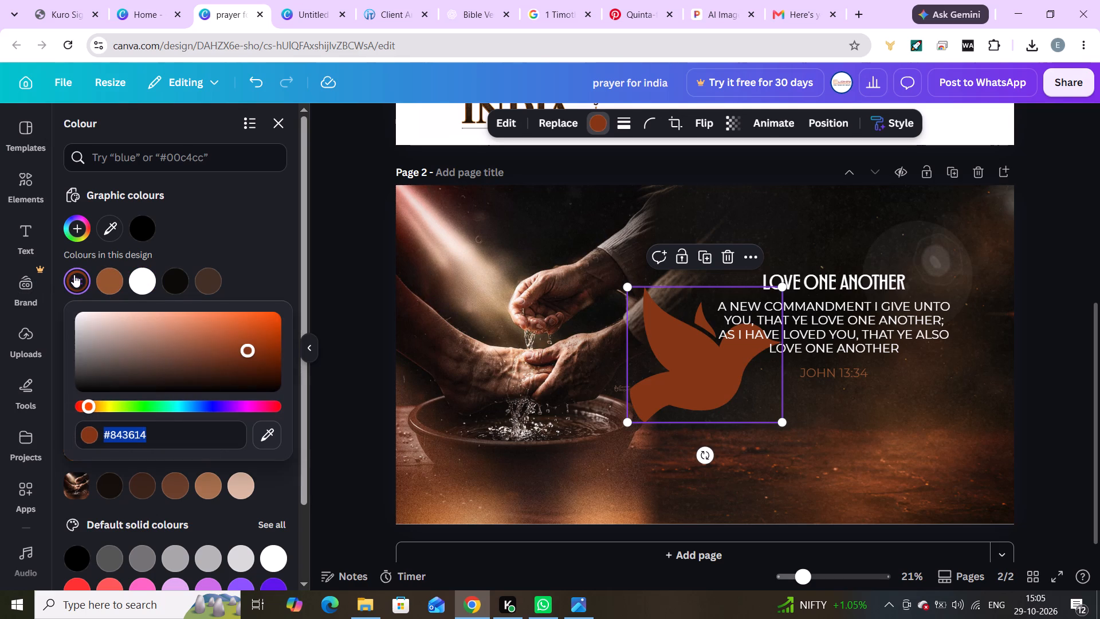
{"action": "double_click", "coordinate": [209, 493]}
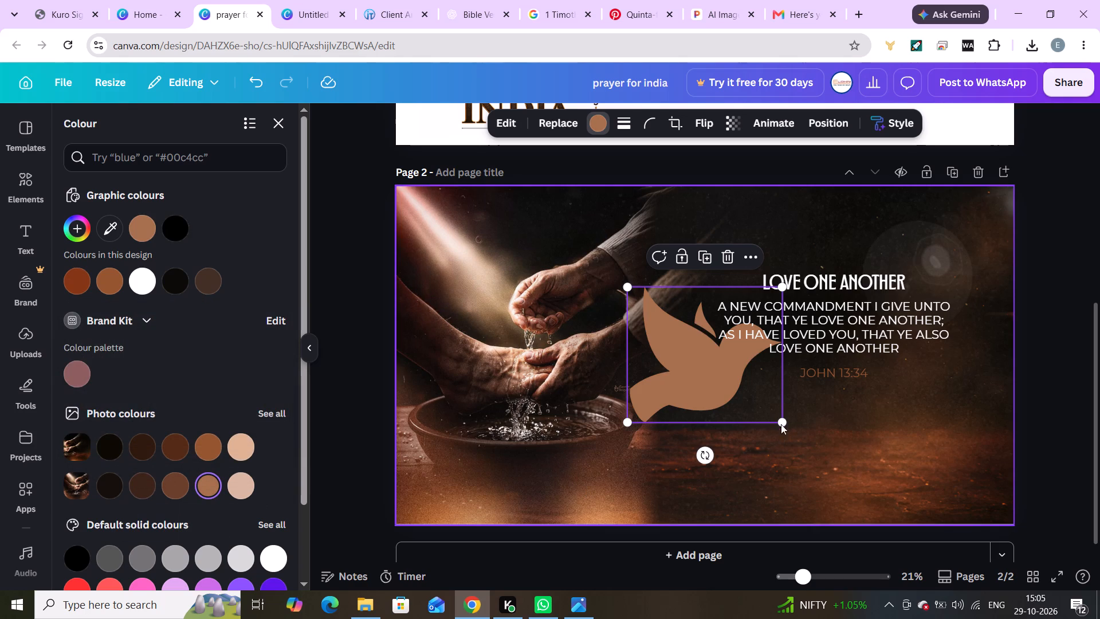
Shrink the dove silhouette to a tiny icon and place it above the first letter of the LOVE ONE ANOTHER heading.
{"action": "left_click_drag", "start_coordinate": [785, 424], "coordinate": [692, 359]}
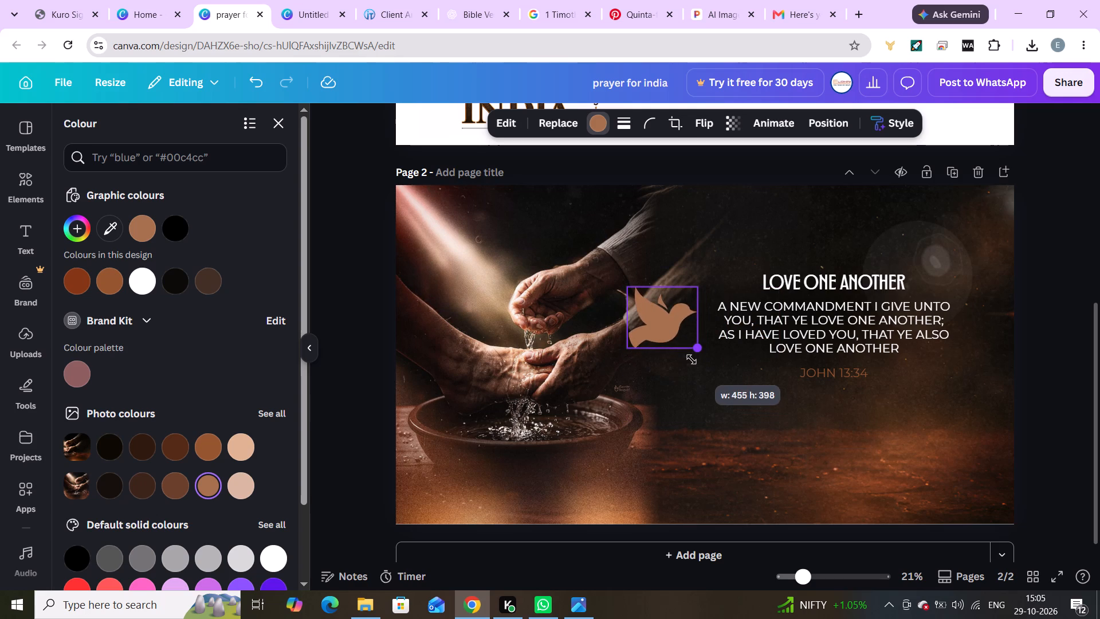
{"action": "left_click_drag", "start_coordinate": [692, 359], "coordinate": [670, 343]}
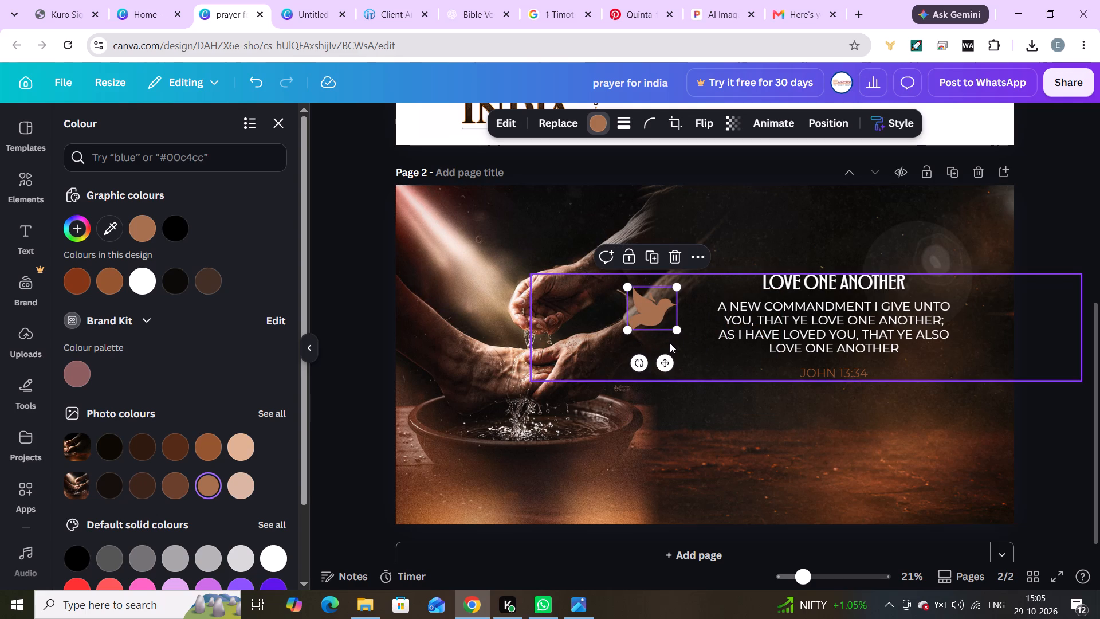
{"action": "left_click", "coordinate": [1060, 400]}
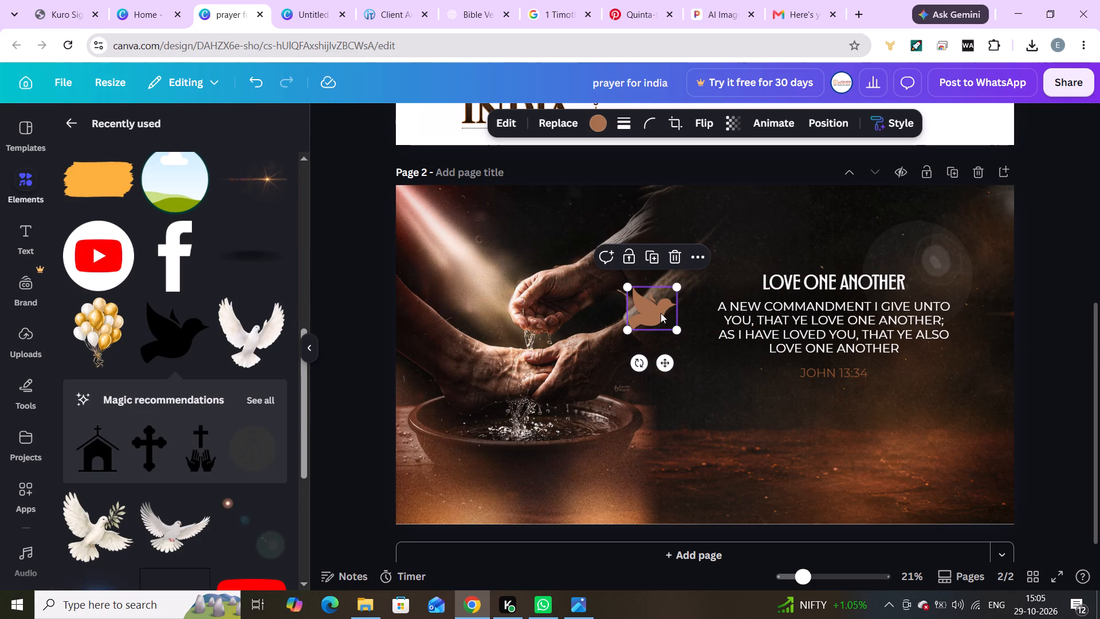
{"action": "left_click_drag", "start_coordinate": [661, 313], "coordinate": [747, 277]}
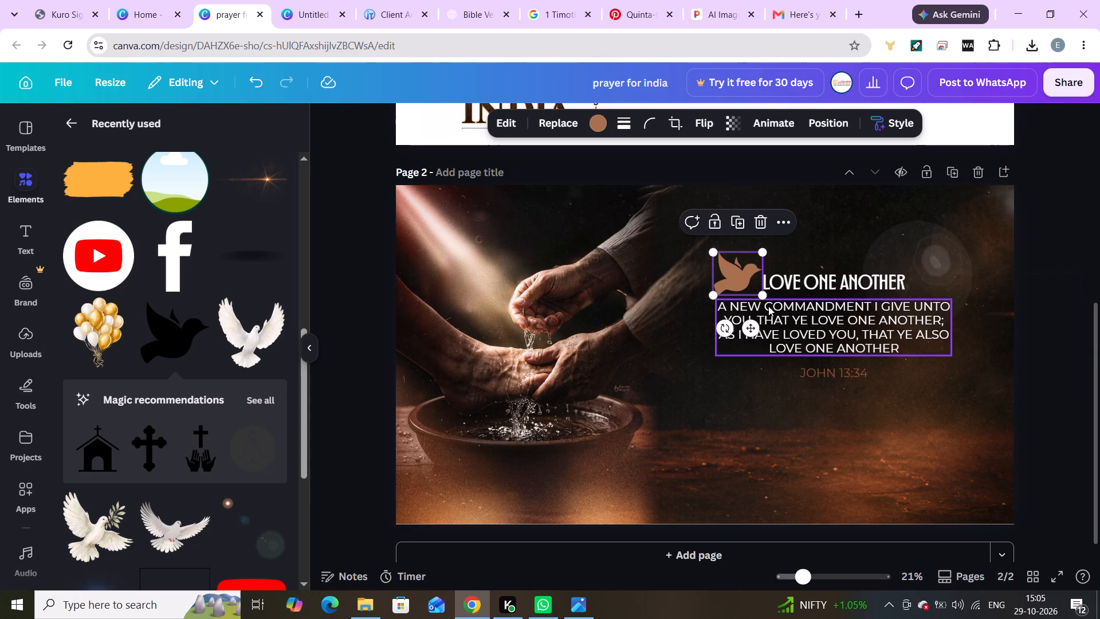
{"action": "left_click_drag", "start_coordinate": [762, 297], "coordinate": [732, 272]}
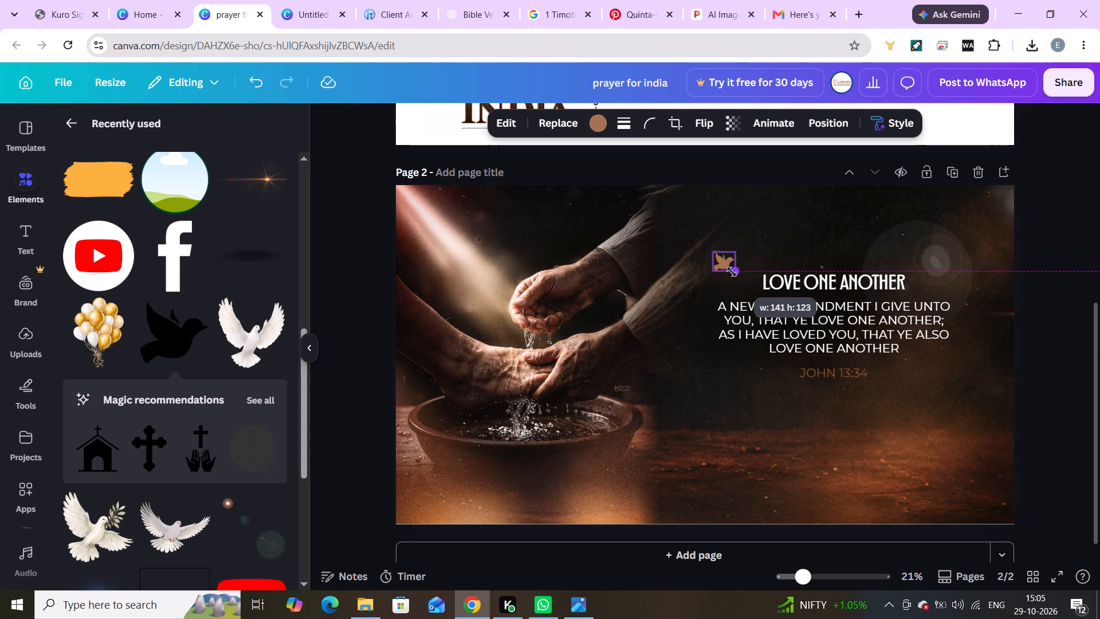
{"action": "left_click_drag", "start_coordinate": [732, 272], "coordinate": [728, 269]}
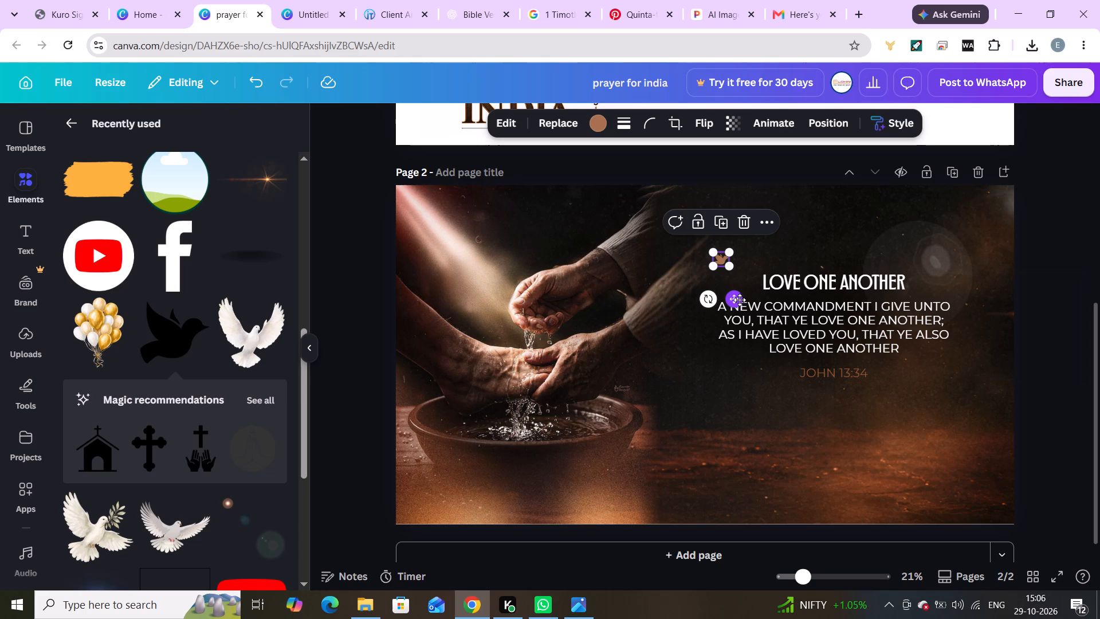
{"action": "left_click_drag", "start_coordinate": [740, 300], "coordinate": [779, 309]}
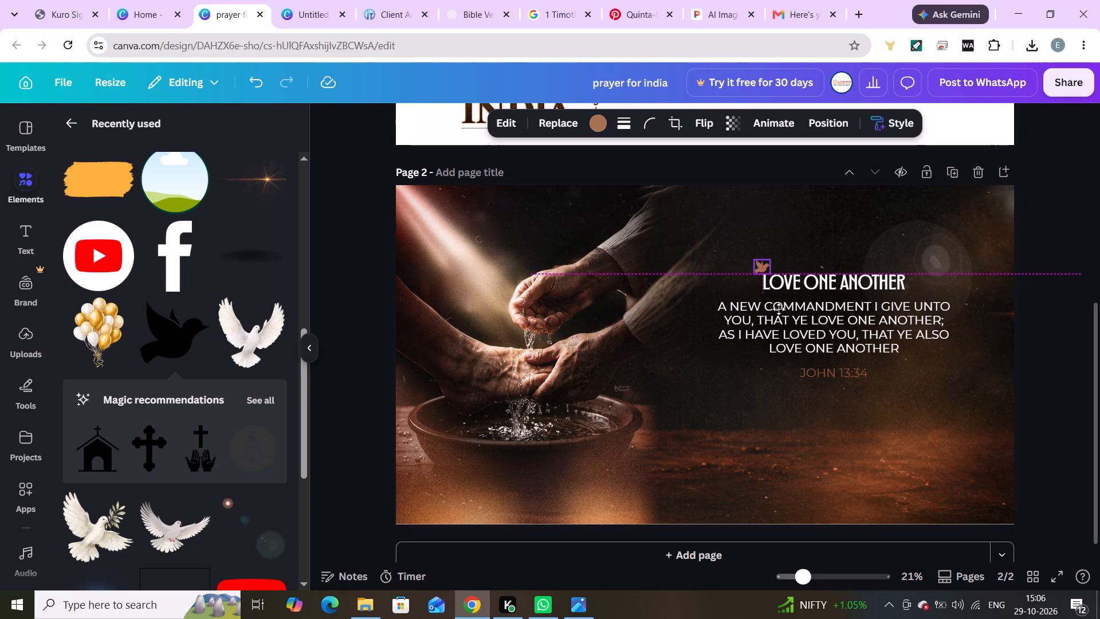
{"action": "left_click_drag", "start_coordinate": [779, 309], "coordinate": [779, 309]}
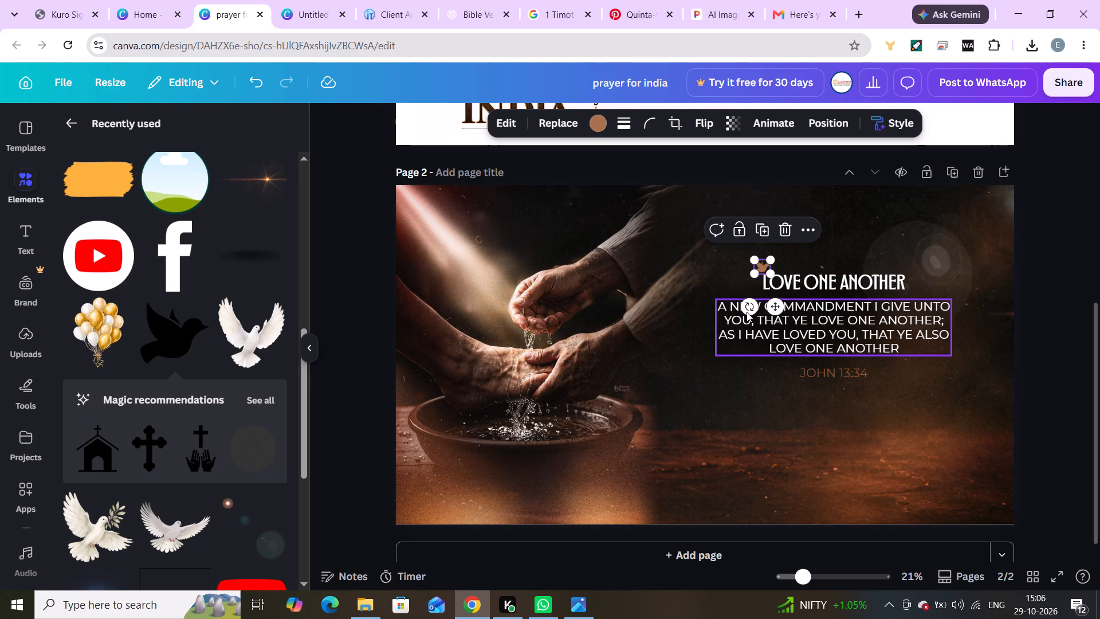
Rotate the small dove slightly counterclockwise.
{"action": "left_click_drag", "start_coordinate": [744, 307], "coordinate": [750, 311]}
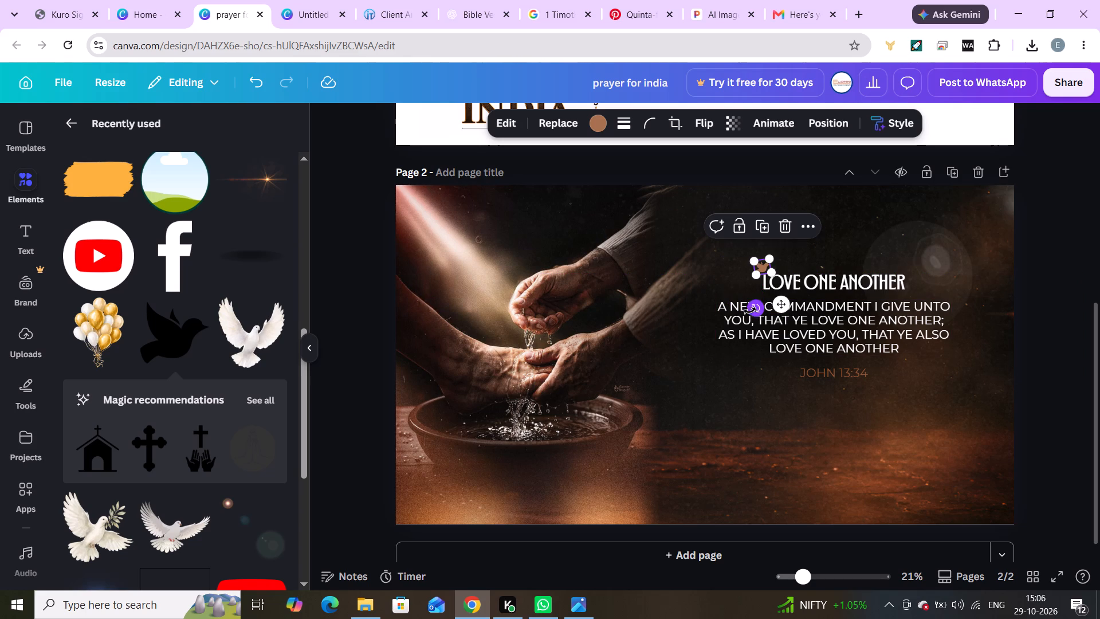
{"action": "left_click", "coordinate": [1083, 379]}
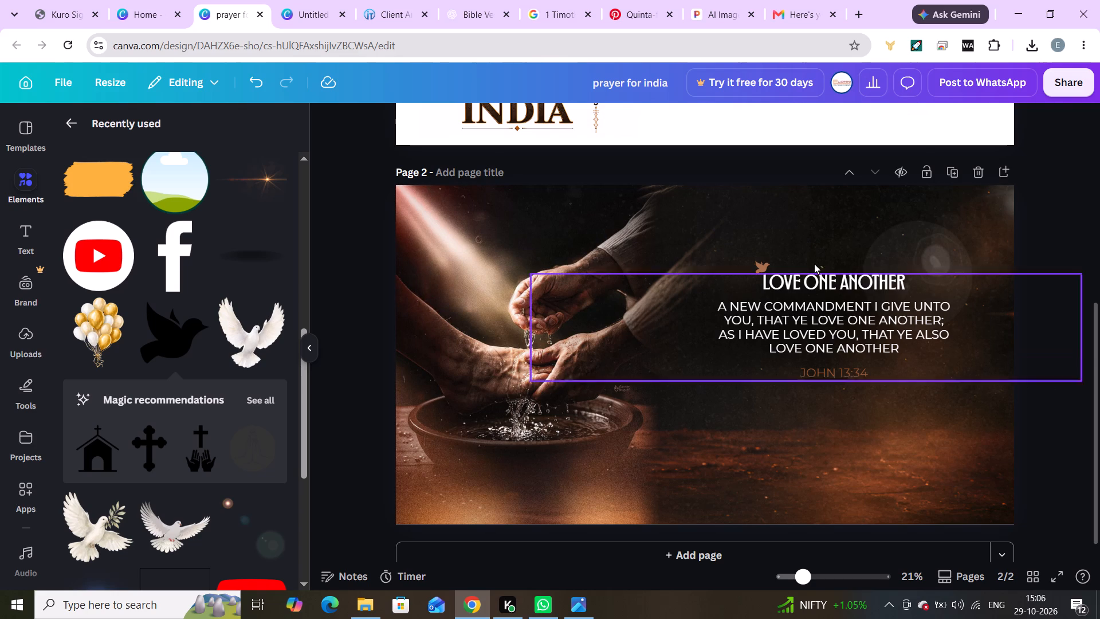
Fine-tune the dove's position so it perches just above the first letter of the LOVE ONE ANOTHER heading.
{"action": "left_click", "coordinate": [757, 267]}
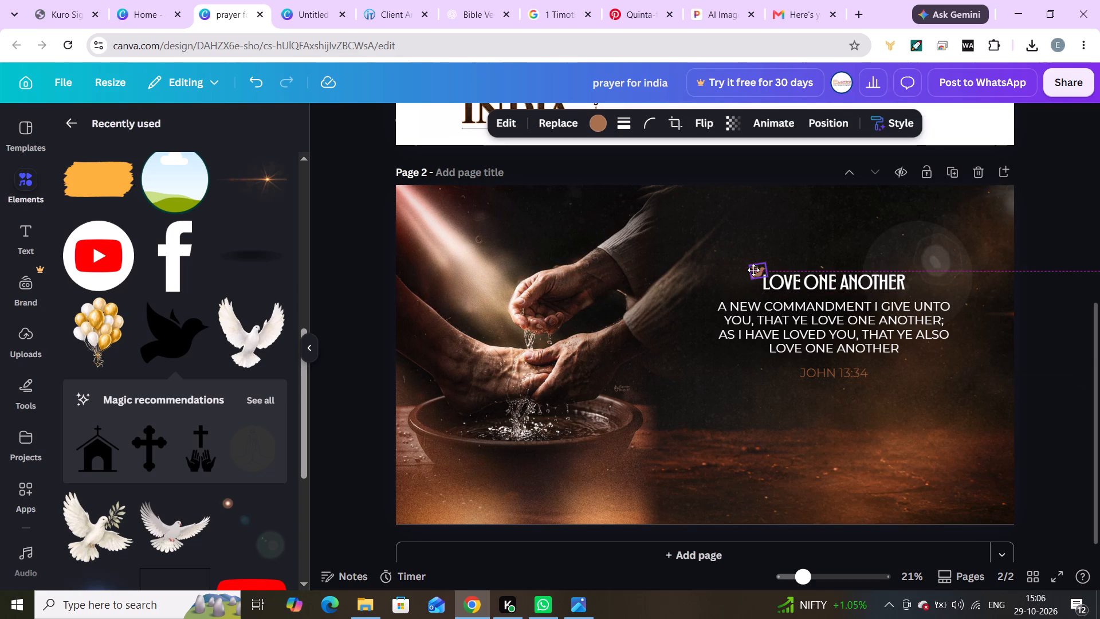
{"action": "key", "text": "Up"}
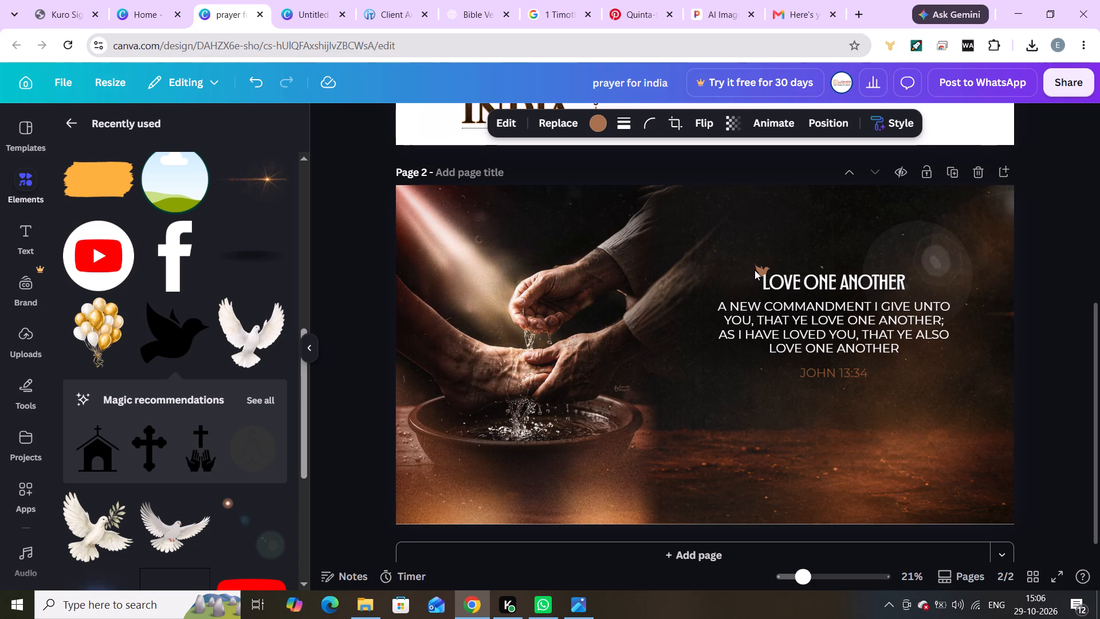
{"action": "key", "text": "Up"}
{"action": "key", "text": "Up"}
{"action": "key", "text": "Up"}
{"action": "key", "text": "Left"}
{"action": "key", "text": "Left"}
{"action": "key", "text": "Left"}
{"action": "key", "text": "Left"}
{"action": "key", "text": "Left"}
{"action": "key", "text": "Left"}
{"action": "key", "text": "Left"}
{"action": "key", "text": "Up"}
{"action": "key", "text": "Up"}
{"action": "key", "text": "Up"}
{"action": "key", "text": "Up"}
{"action": "key", "text": "Up"}
{"action": "key", "text": "Up"}
{"action": "key", "text": "Up"}
{"action": "key", "text": "Up"}
{"action": "key", "text": "Up"}
{"action": "key", "text": "Up"}
{"action": "key", "text": "Up"}
{"action": "key", "text": "Up"}
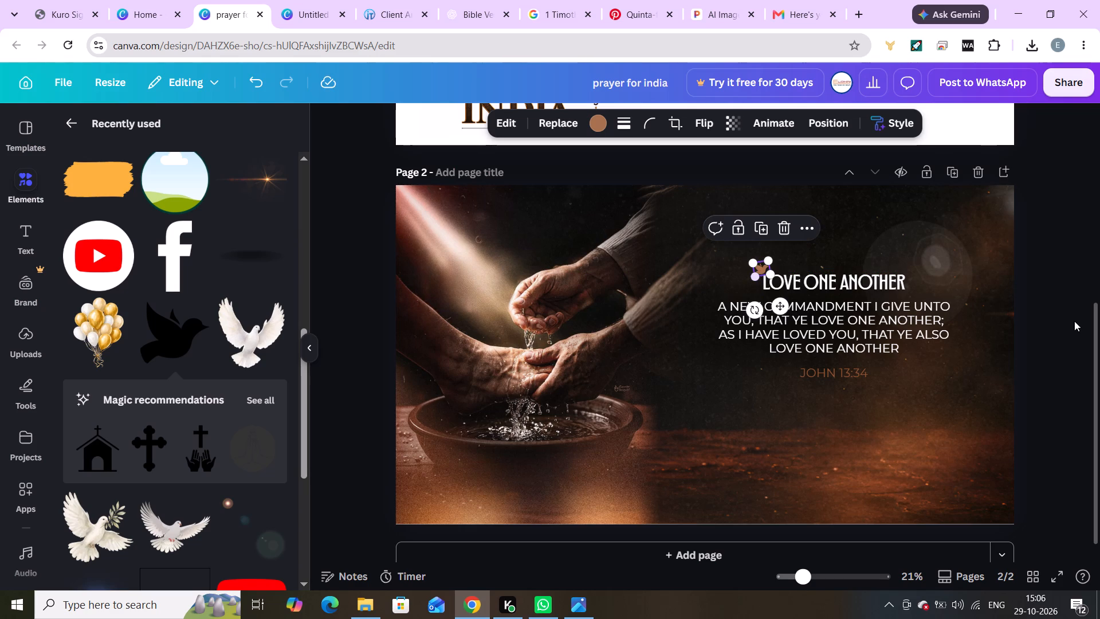
{"action": "left_click", "coordinate": [1047, 320]}
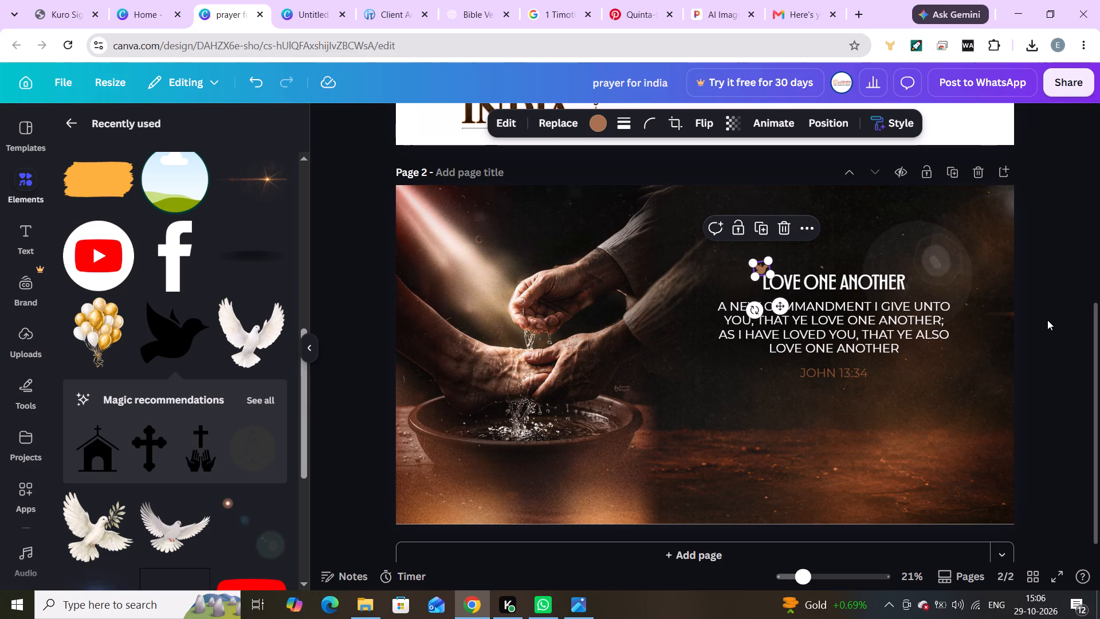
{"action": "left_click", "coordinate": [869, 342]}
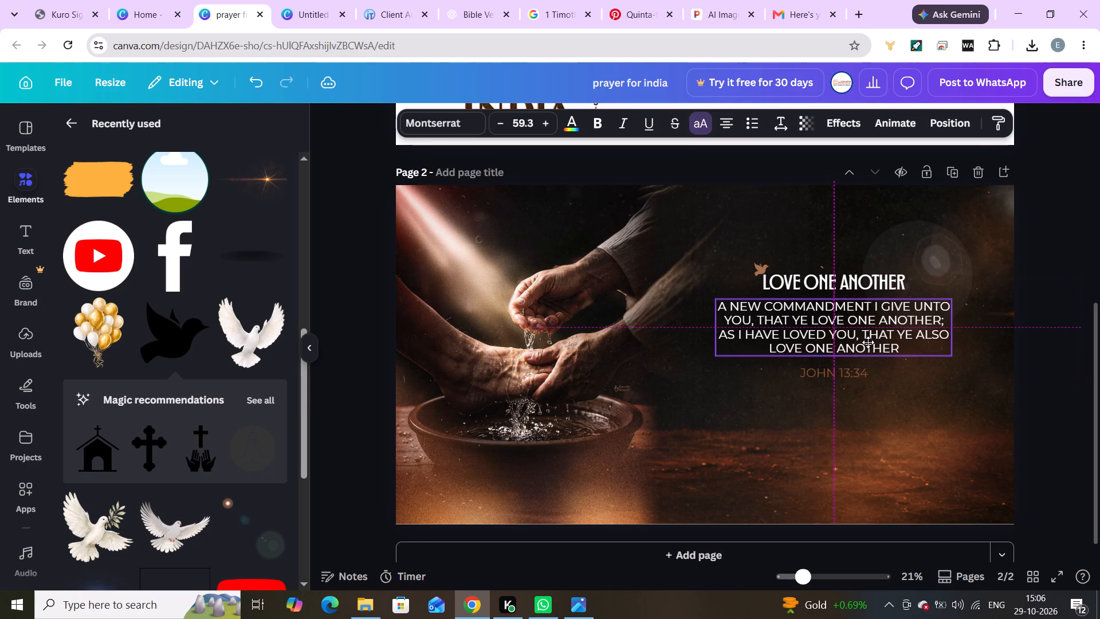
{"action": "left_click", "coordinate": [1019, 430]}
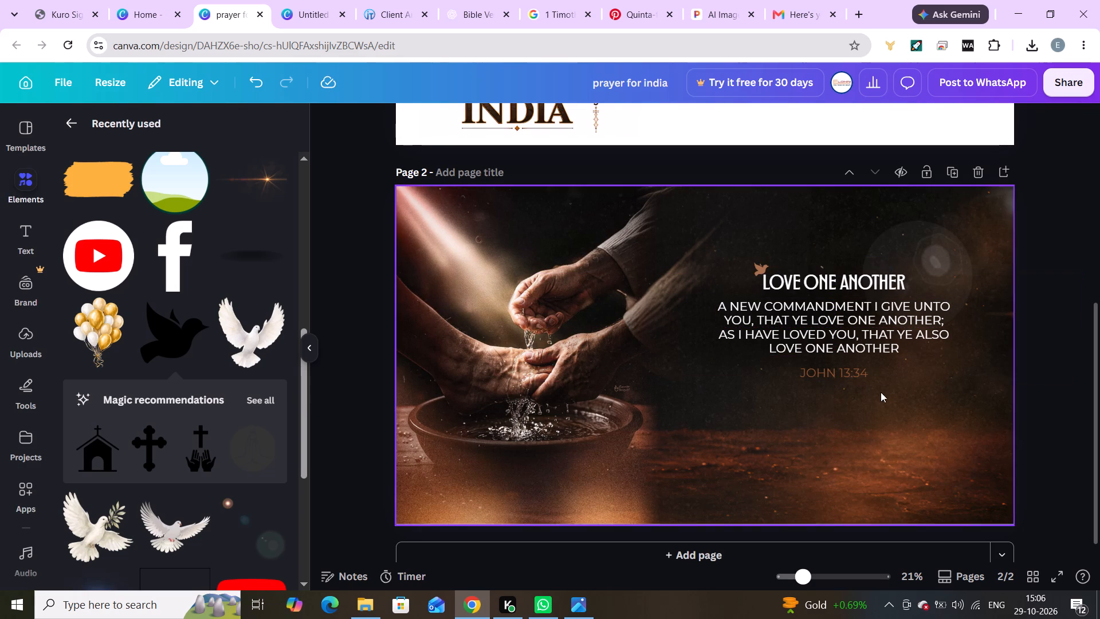
Move the JOHN 13:34 reference up slightly, closer to the verse and still centred below it.
{"action": "left_click", "coordinate": [848, 377]}
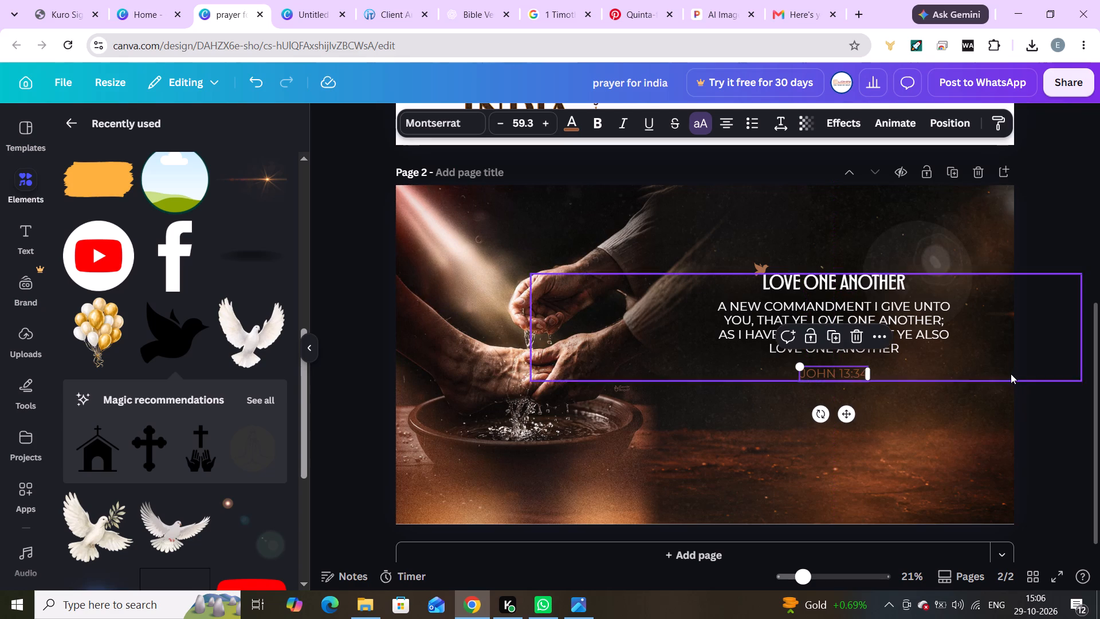
{"action": "left_click", "coordinate": [1019, 373]}
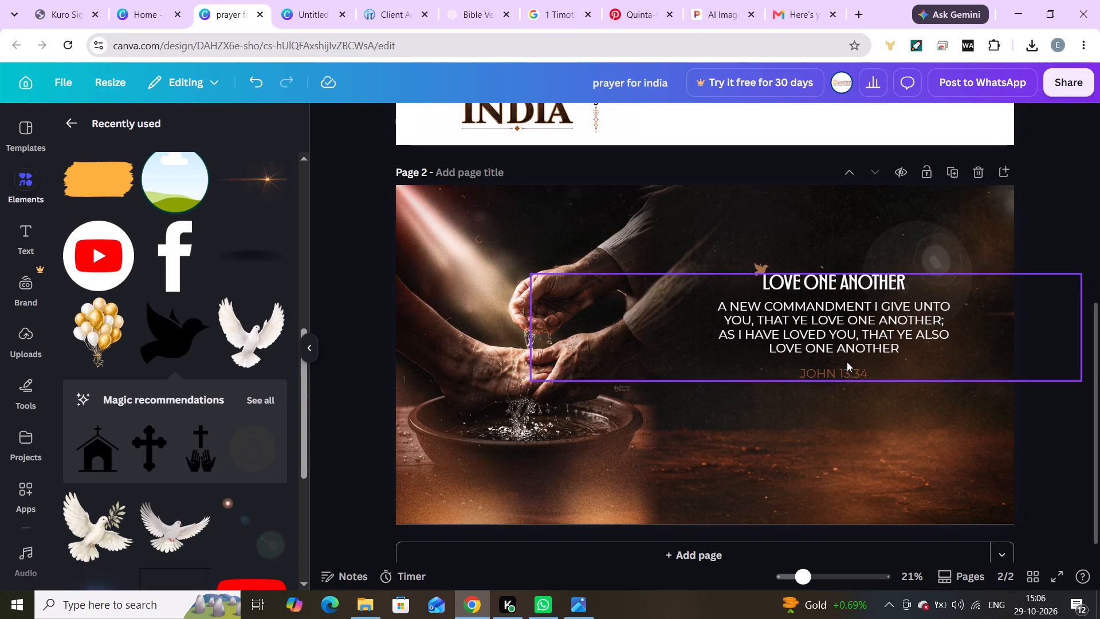
{"action": "left_click", "coordinate": [848, 373]}
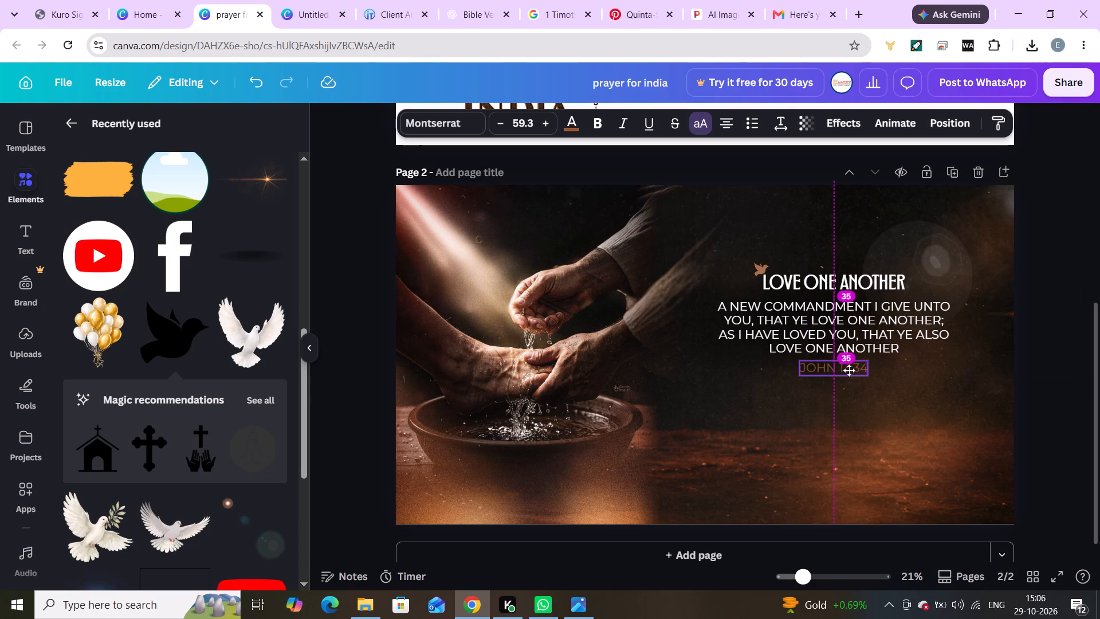
{"action": "left_click", "coordinate": [1070, 408]}
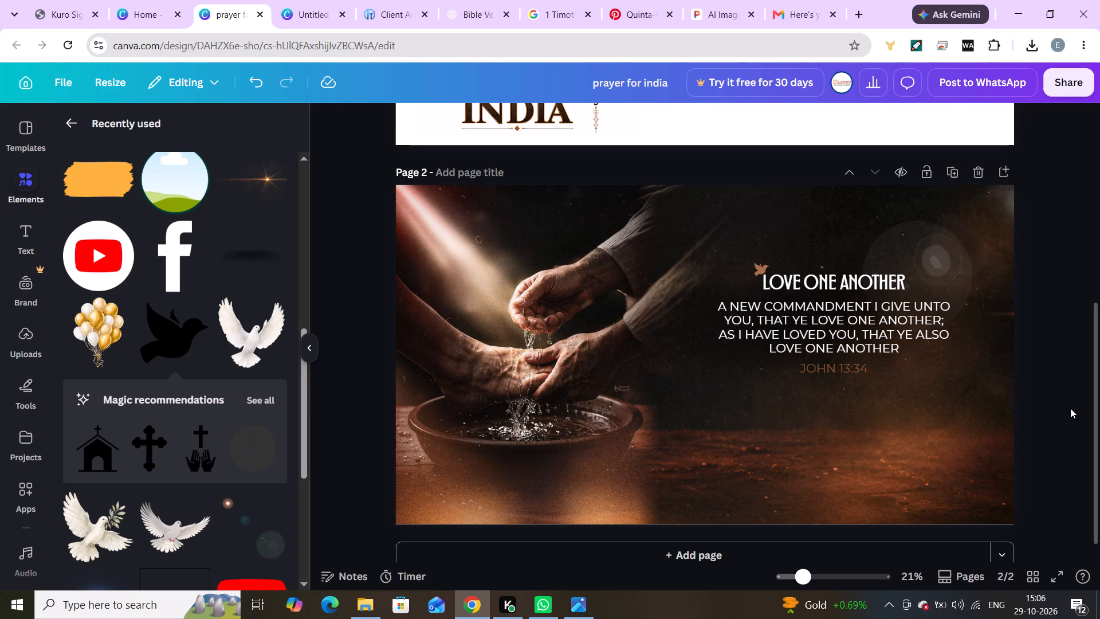
Make the word COMMANDMENT bold in the first line of the verse.
{"action": "left_click", "coordinate": [809, 322]}
{"action": "double_click", "coordinate": [809, 322]}
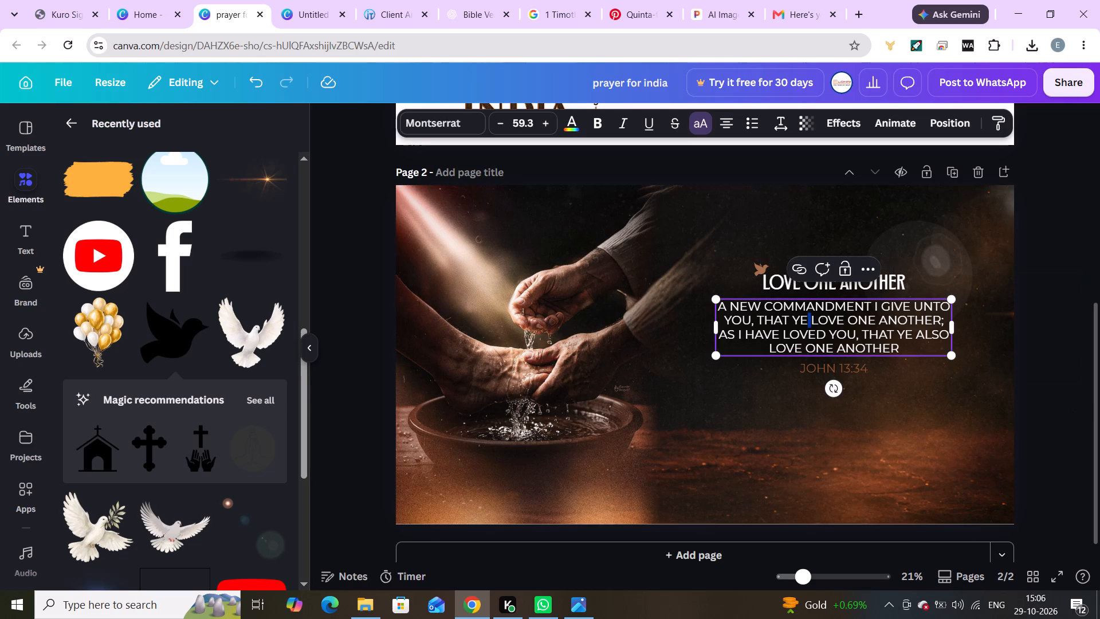
{"action": "left_click_drag", "start_coordinate": [764, 304], "coordinate": [869, 305]}
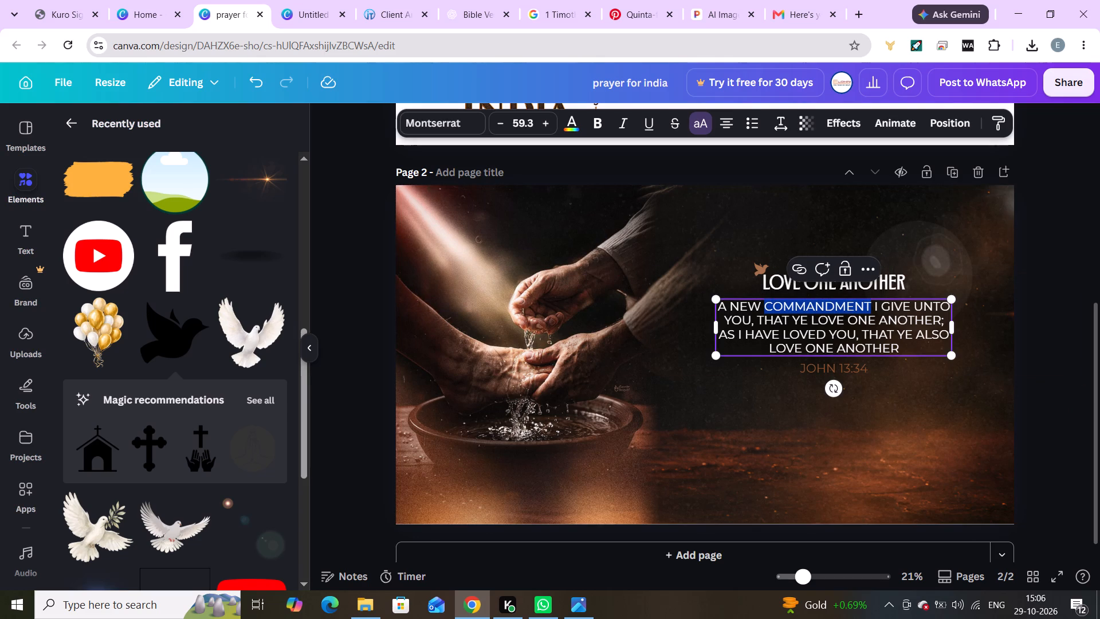
{"action": "left_click_drag", "start_coordinate": [869, 305], "coordinate": [869, 305]}
{"action": "left_click", "coordinate": [592, 116]}
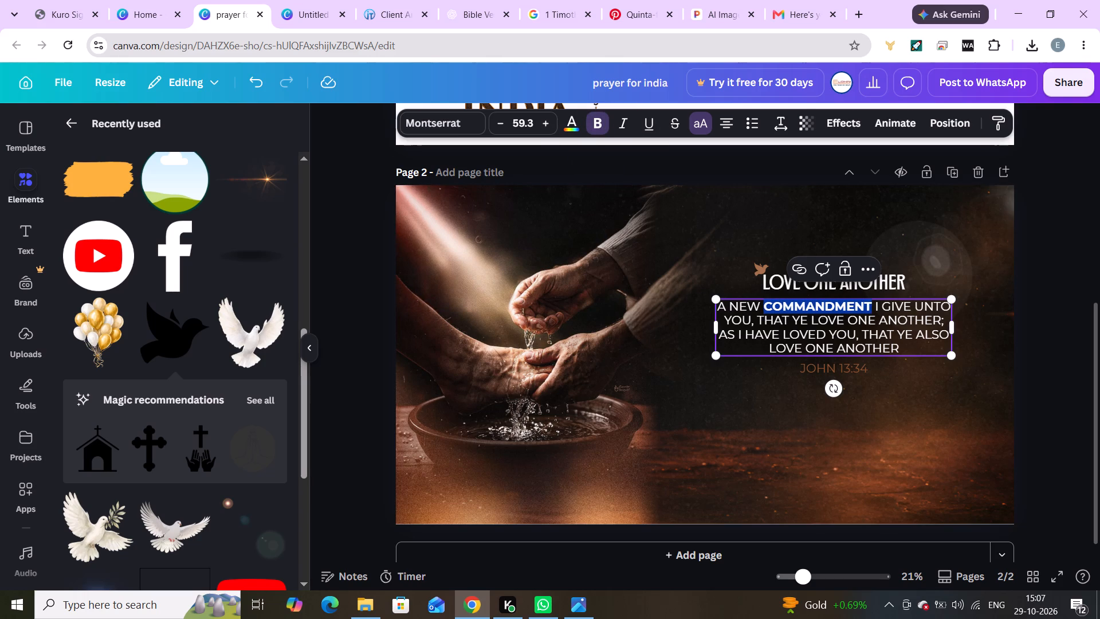
Make the closing phrase LOVE ONE ANOTHER bold in the last line of the verse.
{"action": "left_click_drag", "start_coordinate": [803, 350], "coordinate": [784, 350]}
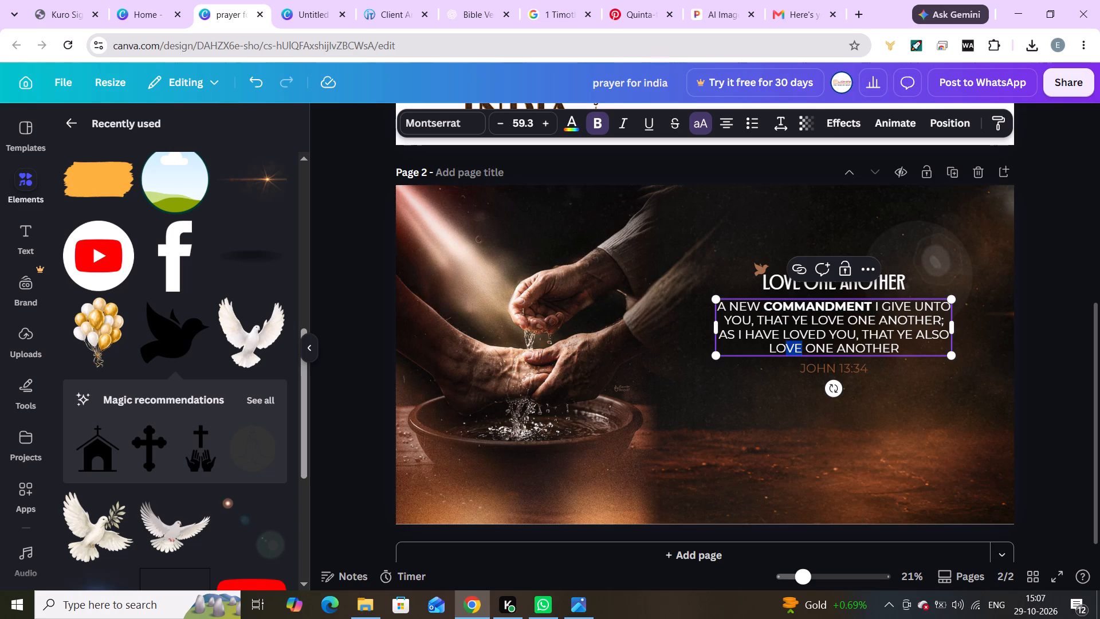
{"action": "left_click_drag", "start_coordinate": [784, 350], "coordinate": [771, 350]}
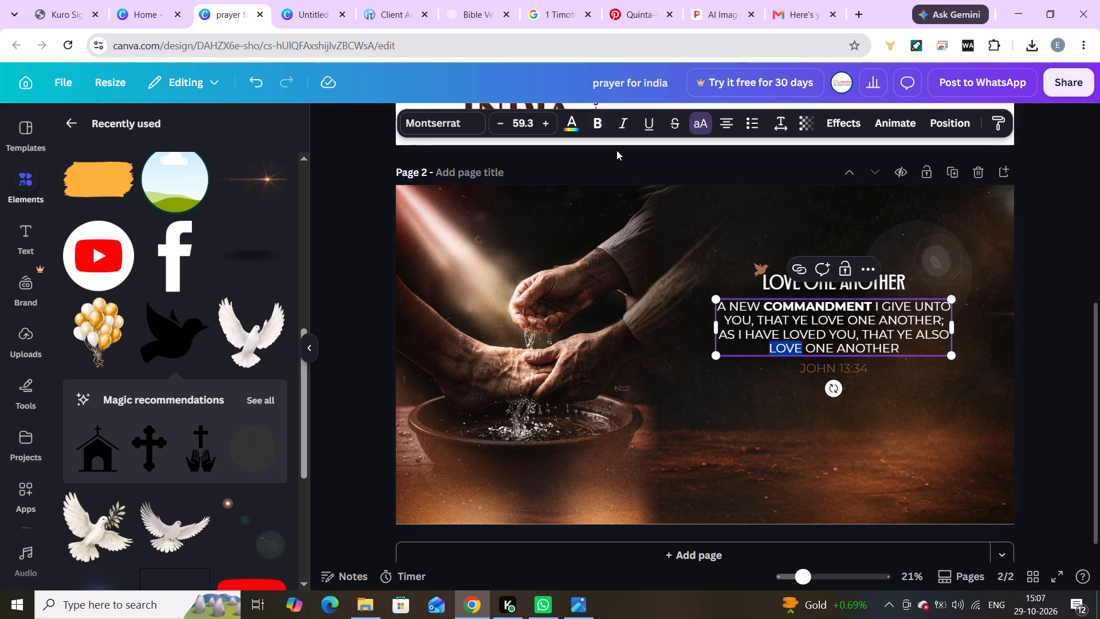
{"action": "left_click", "coordinate": [596, 117]}
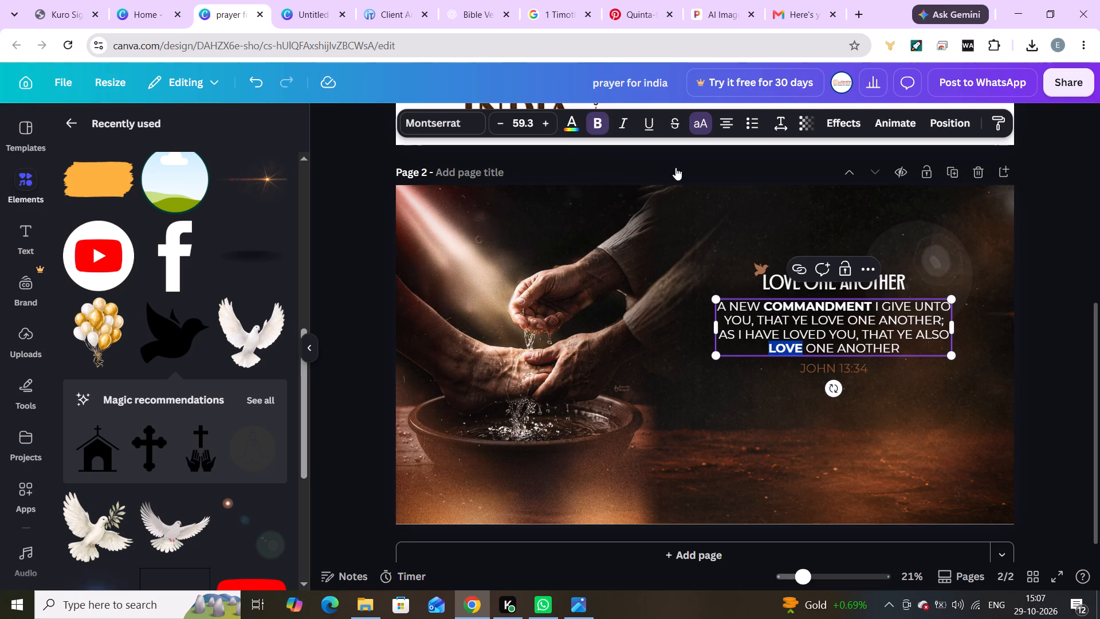
{"action": "left_click", "coordinate": [1021, 331]}
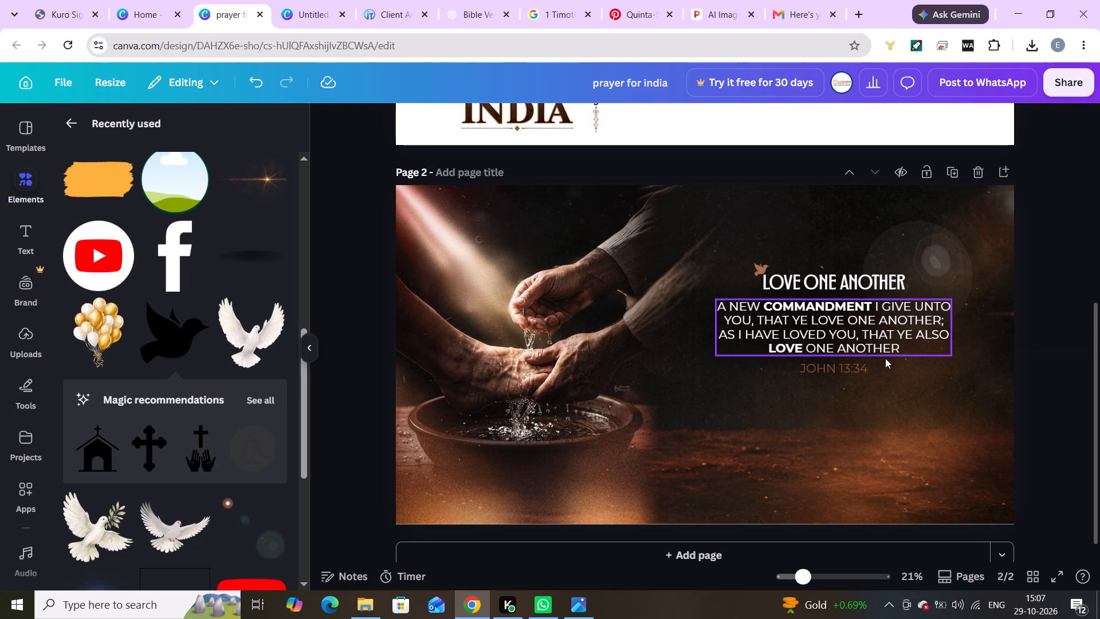
{"action": "double_click", "coordinate": [870, 348]}
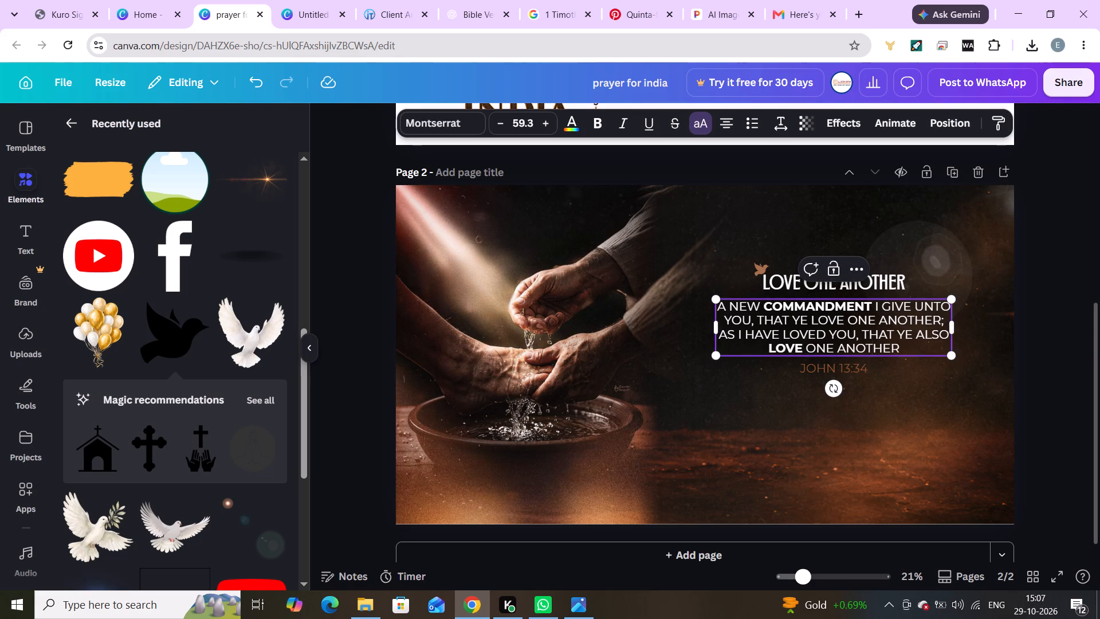
{"action": "left_click_drag", "start_coordinate": [839, 350], "coordinate": [907, 348]}
{"action": "left_click", "coordinate": [907, 348]}
{"action": "left_click_drag", "start_coordinate": [907, 348], "coordinate": [800, 361]}
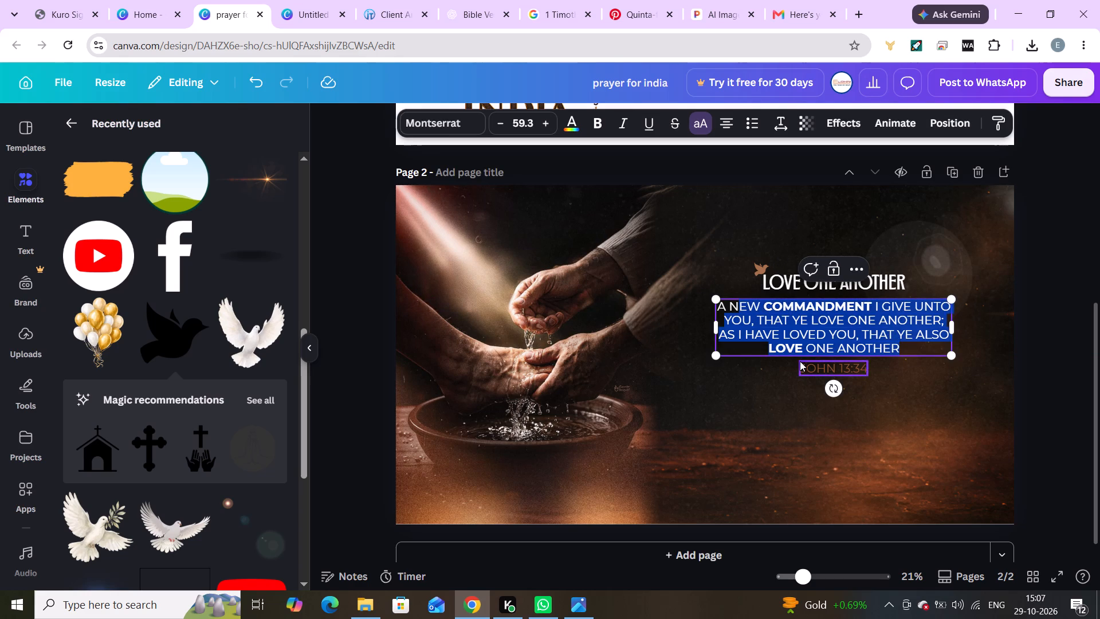
{"action": "left_click_drag", "start_coordinate": [800, 361], "coordinate": [811, 353]}
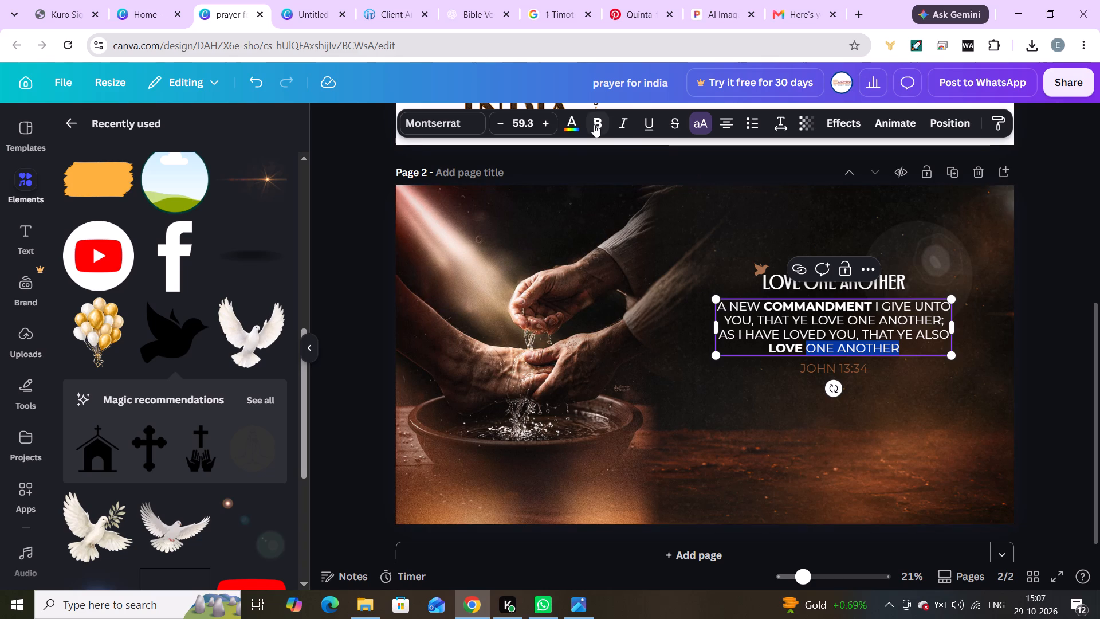
{"action": "left_click", "coordinate": [594, 125]}
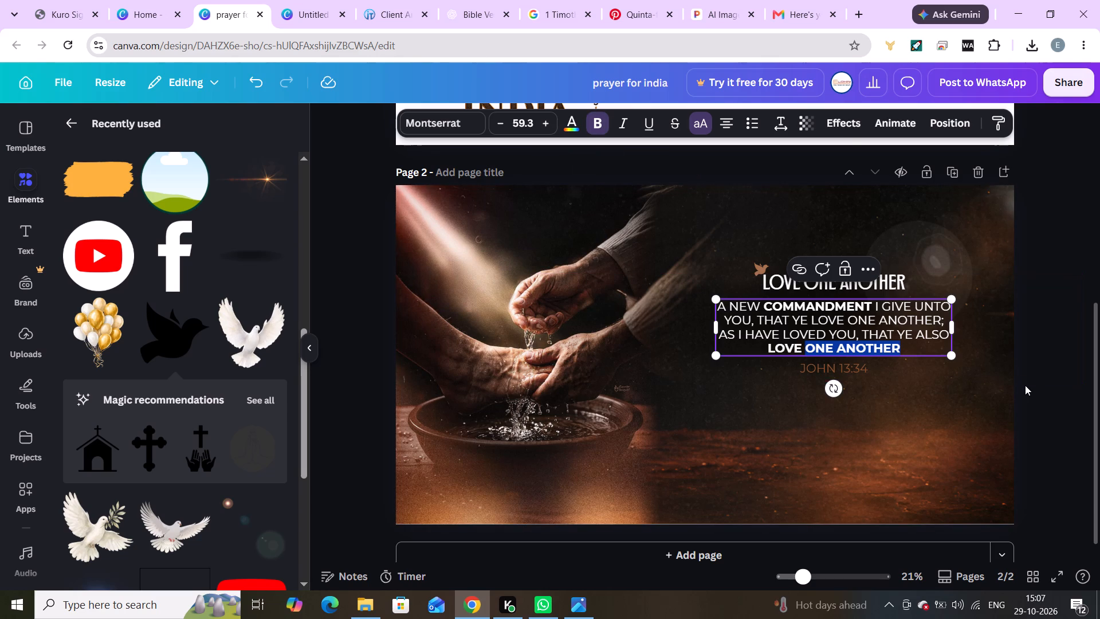
{"action": "left_click", "coordinate": [1025, 385]}
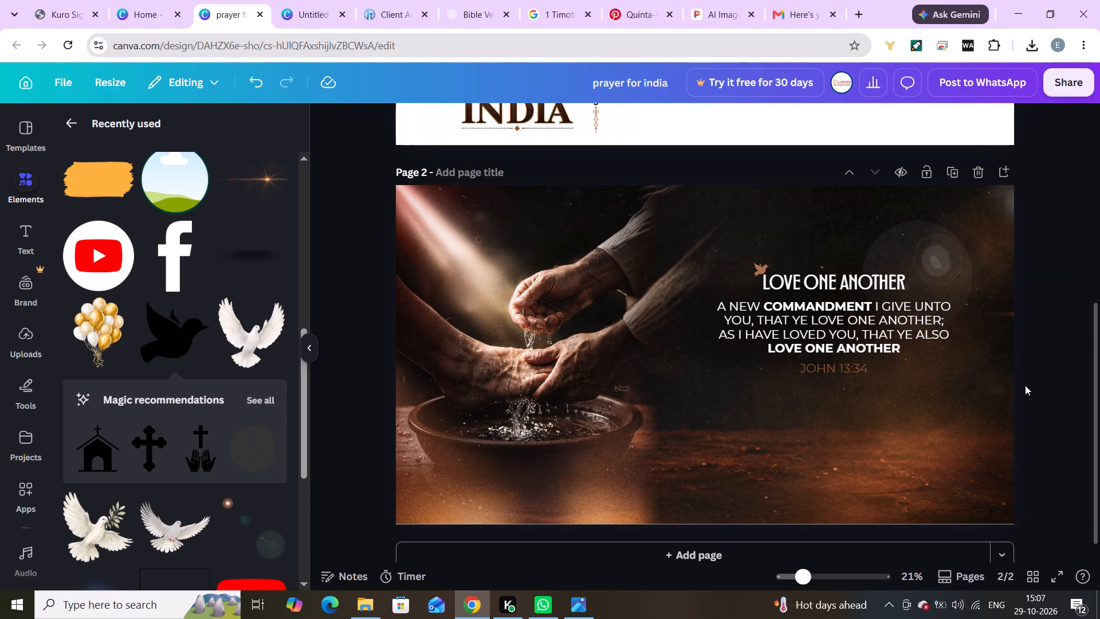
Make the word LOVE bold in the second line of the verse.
{"action": "double_click", "coordinate": [819, 320]}
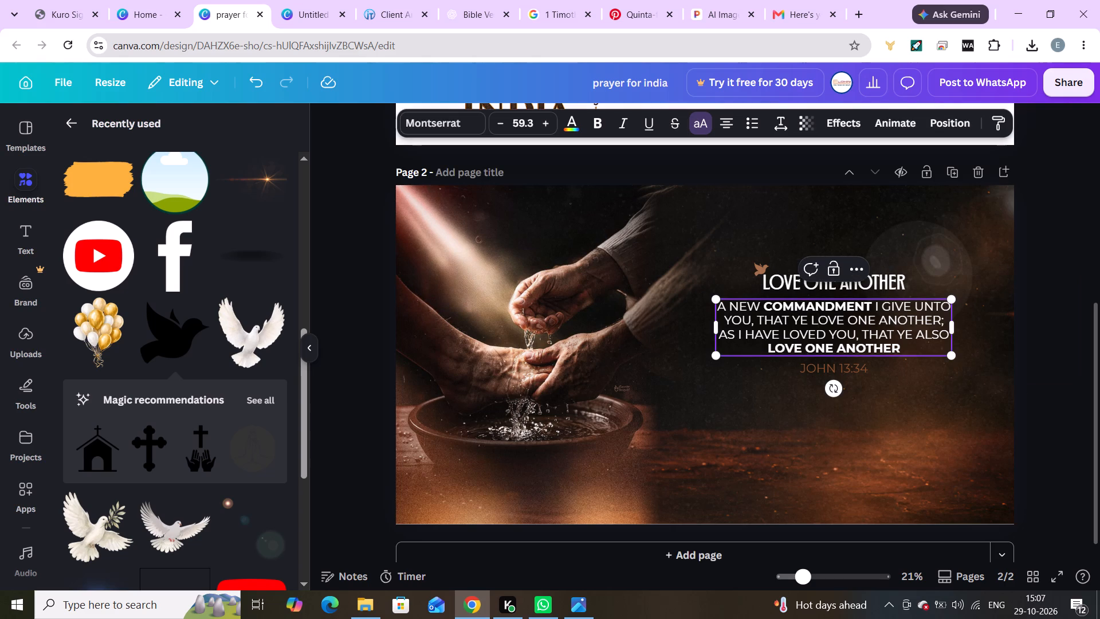
{"action": "left_click_drag", "start_coordinate": [811, 320], "coordinate": [848, 319]}
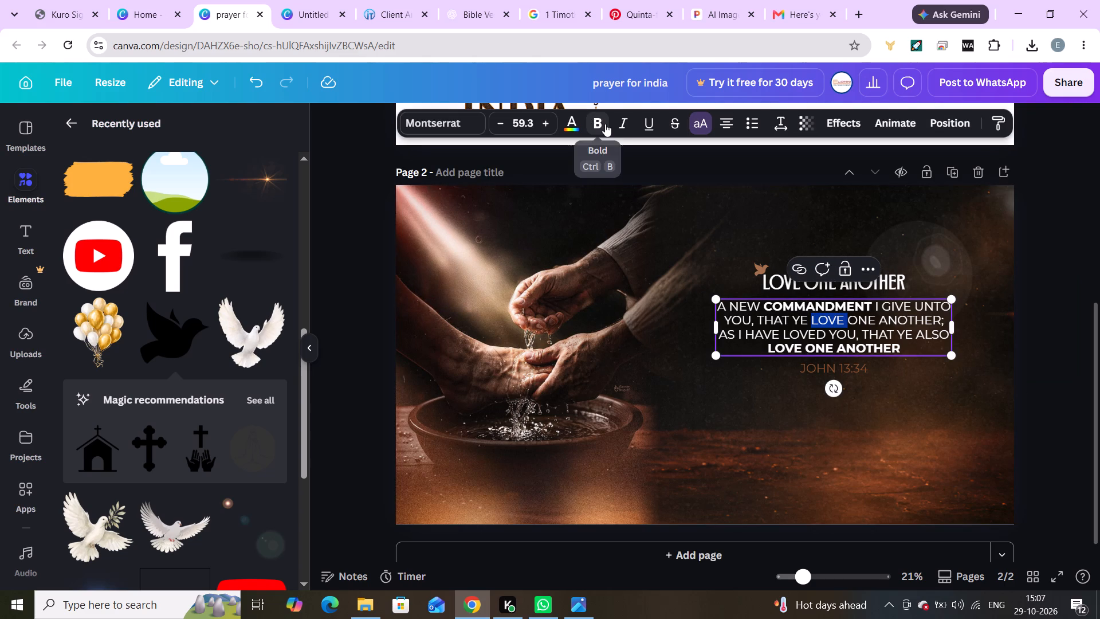
{"action": "left_click", "coordinate": [605, 124]}
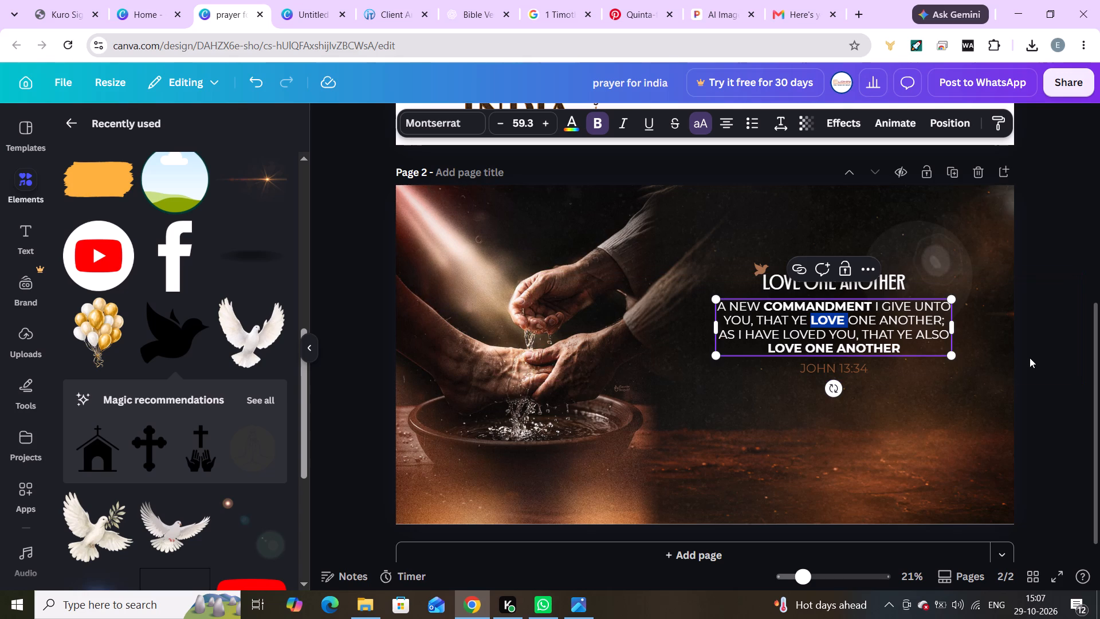
{"action": "left_click", "coordinate": [1035, 358]}
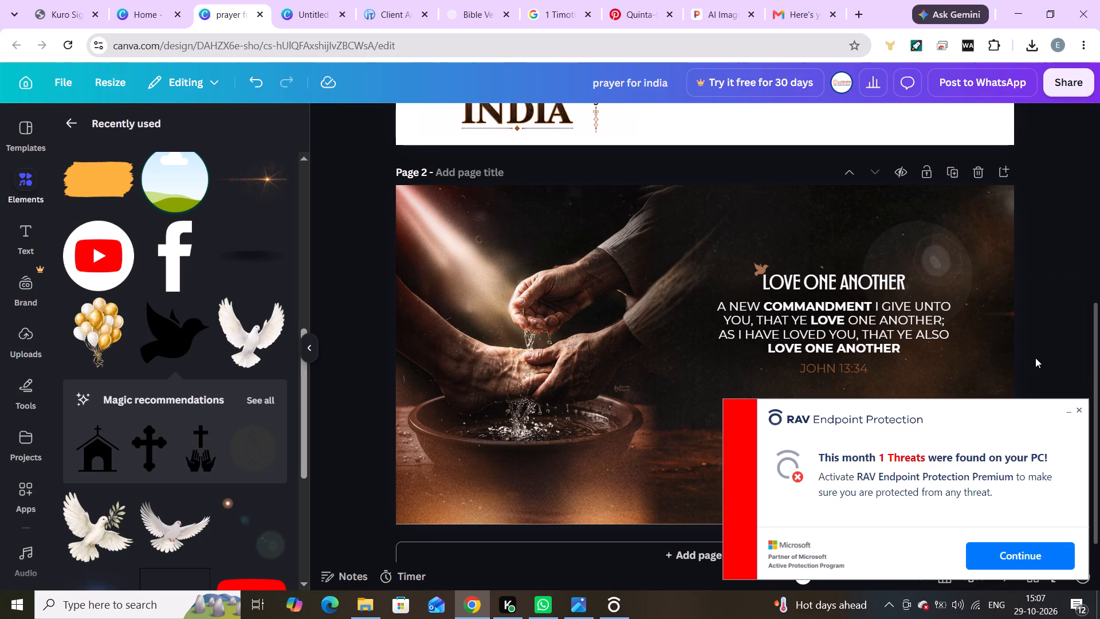
Dismiss the RAV Endpoint Protection notification covering the canvas.
{"action": "left_click", "coordinate": [1079, 408]}
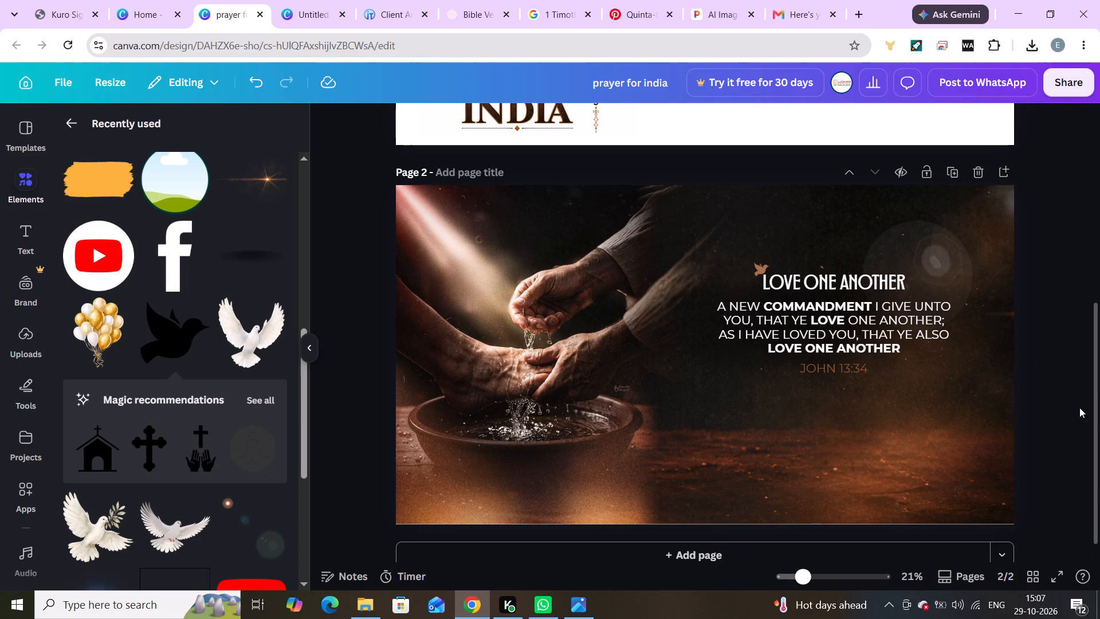
Recolour the word LOVED in the verse's third line with the medium brown from the existing text colours.
{"action": "double_click", "coordinate": [785, 336]}
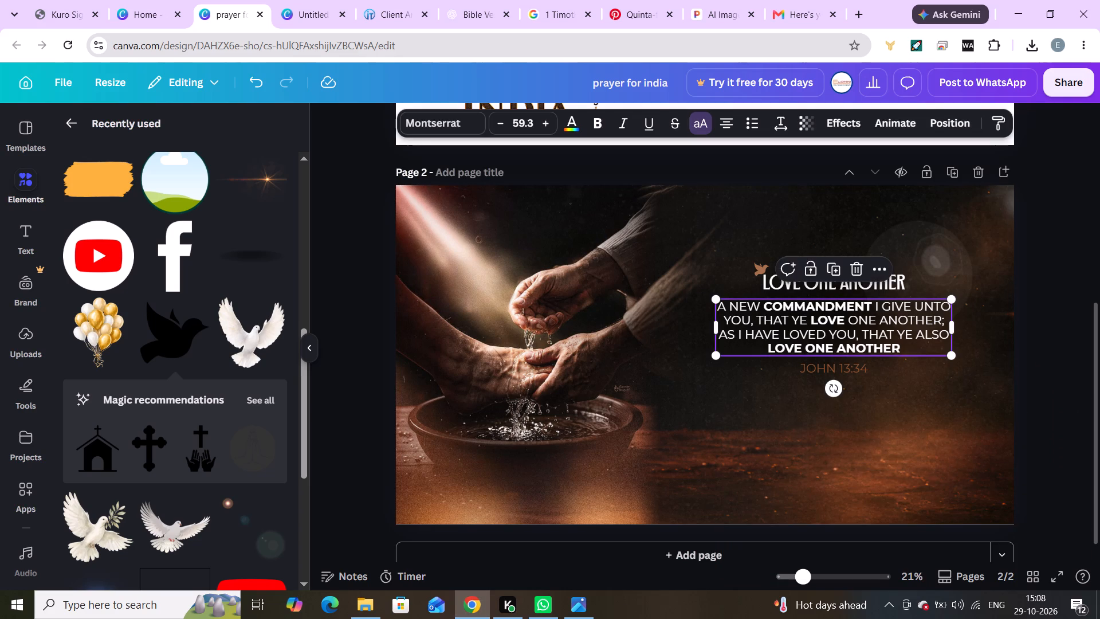
{"action": "left_click", "coordinate": [785, 336]}
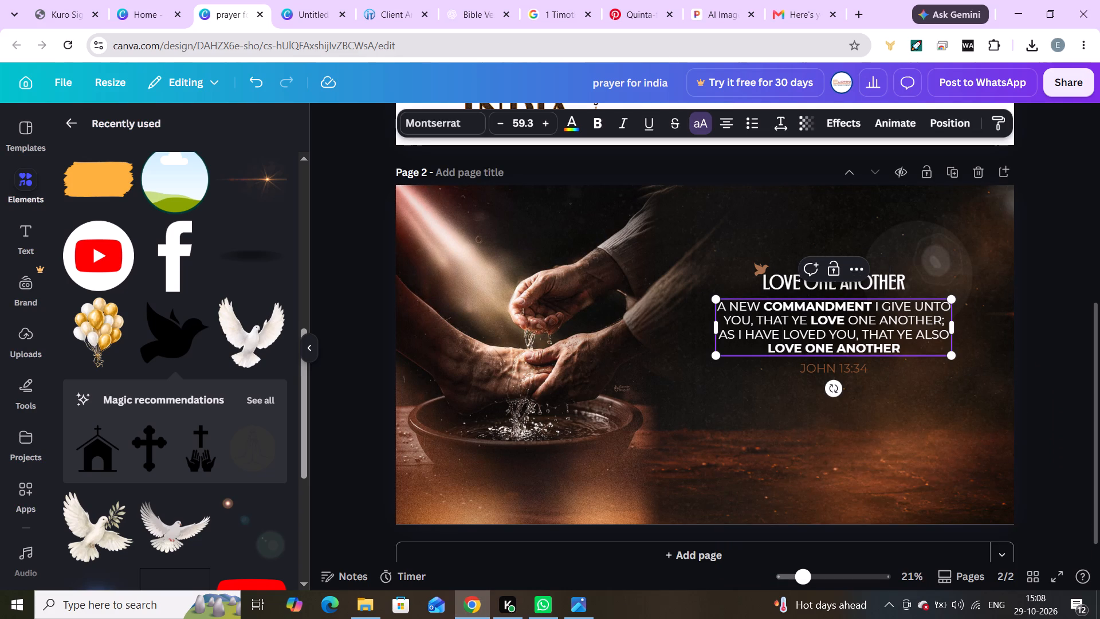
{"action": "left_click_drag", "start_coordinate": [824, 335], "coordinate": [783, 335]}
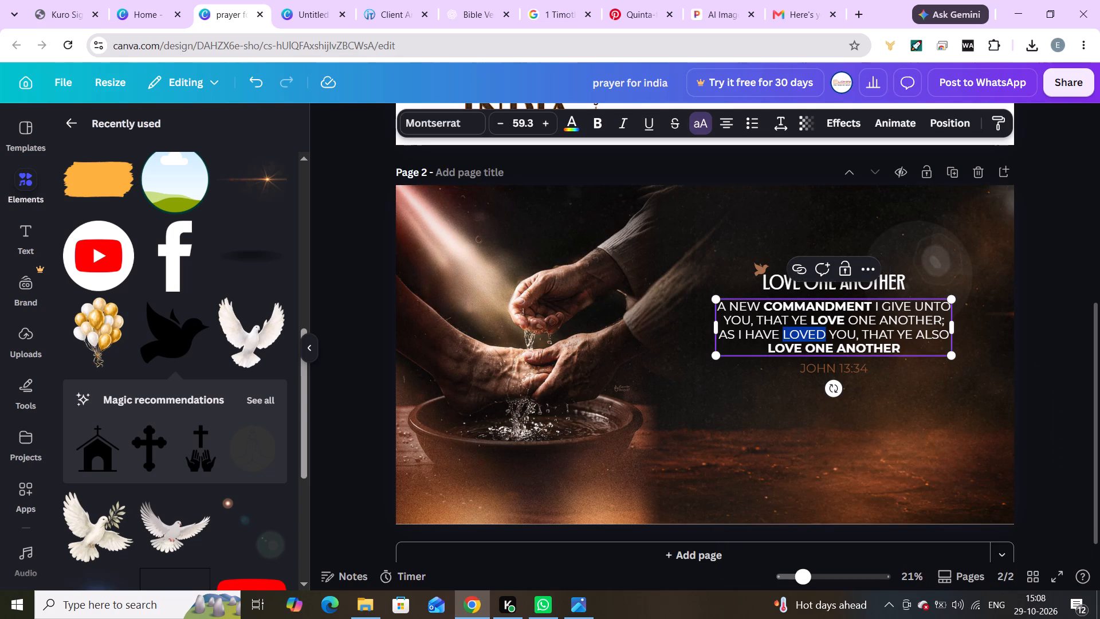
{"action": "left_click", "coordinate": [565, 119]}
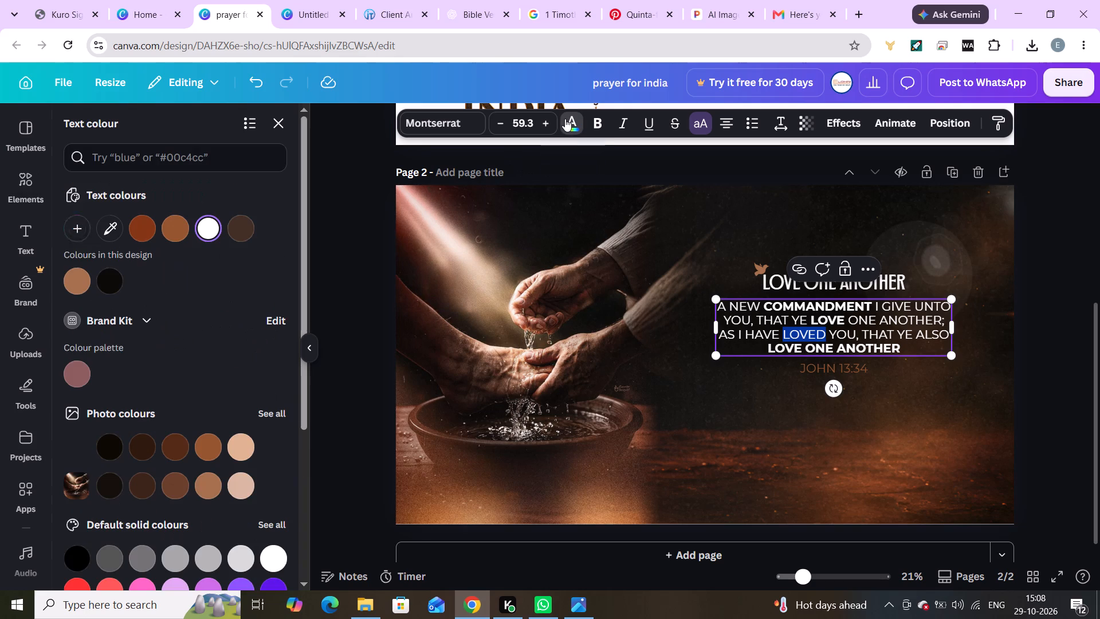
{"action": "left_click", "coordinate": [179, 228]}
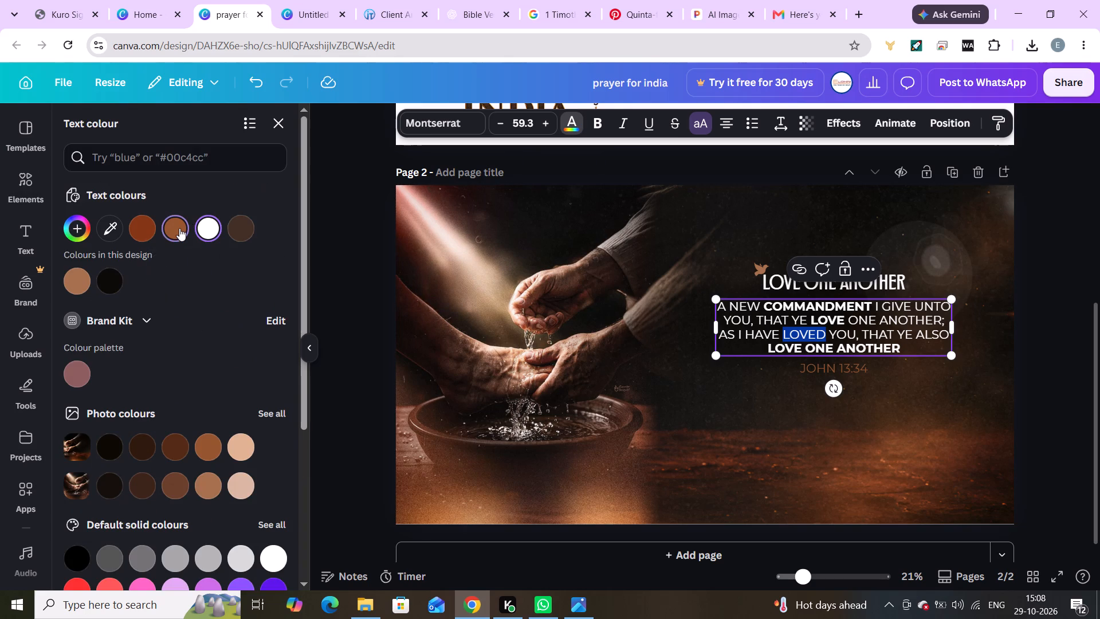
{"action": "left_click", "coordinate": [1042, 395]}
{"action": "left_click", "coordinate": [1042, 395]}
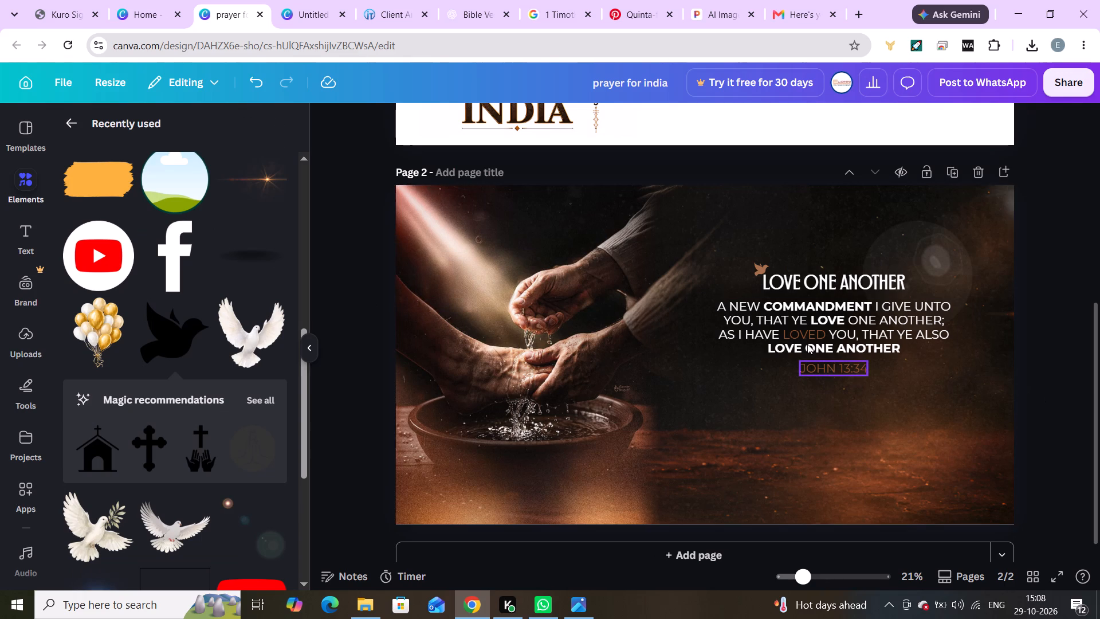
Make the word LOVED bold in the third line of the verse.
{"action": "double_click", "coordinate": [791, 333]}
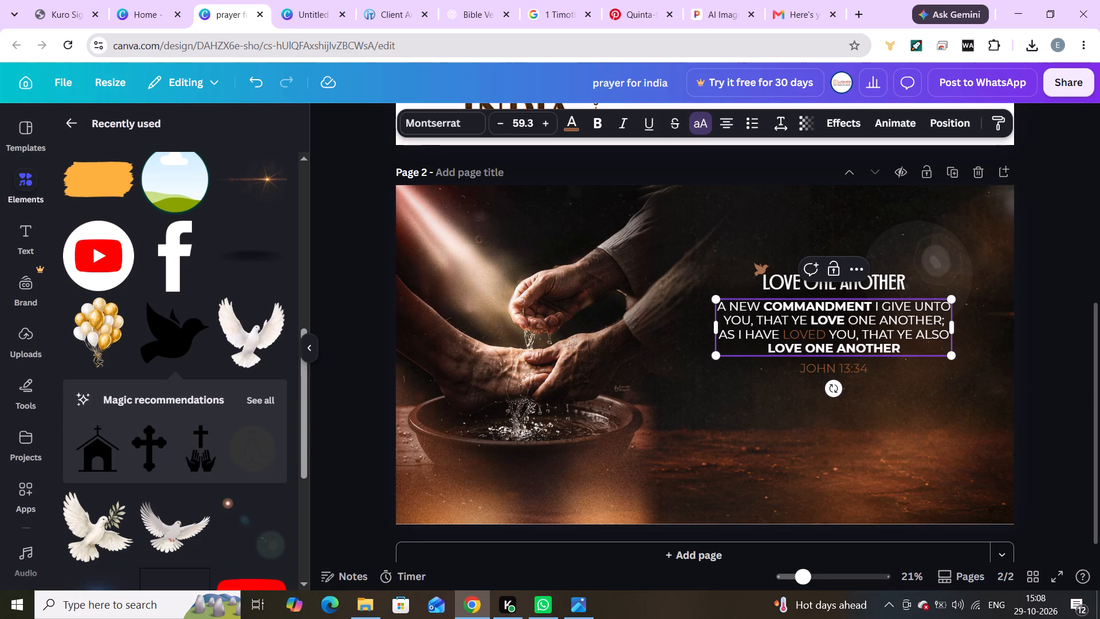
{"action": "left_click_drag", "start_coordinate": [783, 335], "coordinate": [826, 333]}
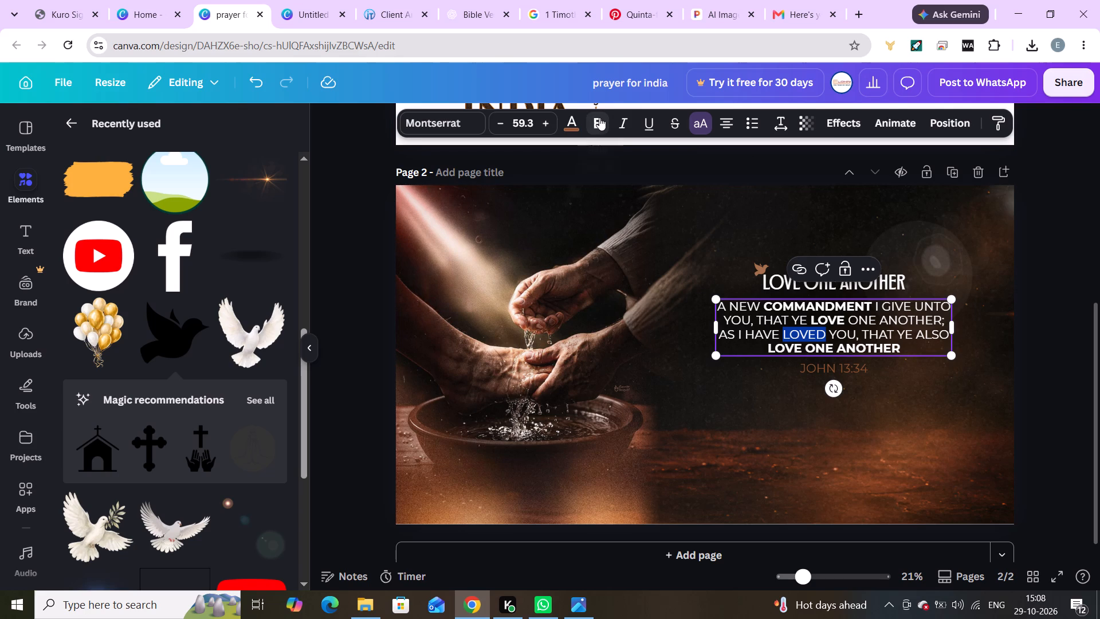
{"action": "left_click", "coordinate": [599, 117]}
{"action": "left_click", "coordinate": [1044, 276]}
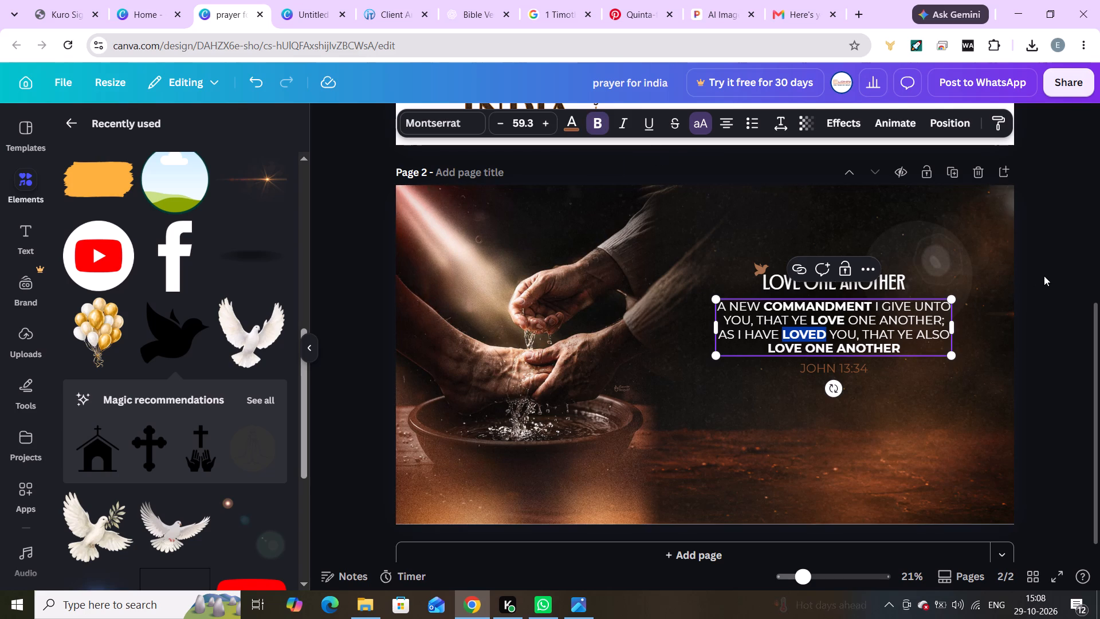
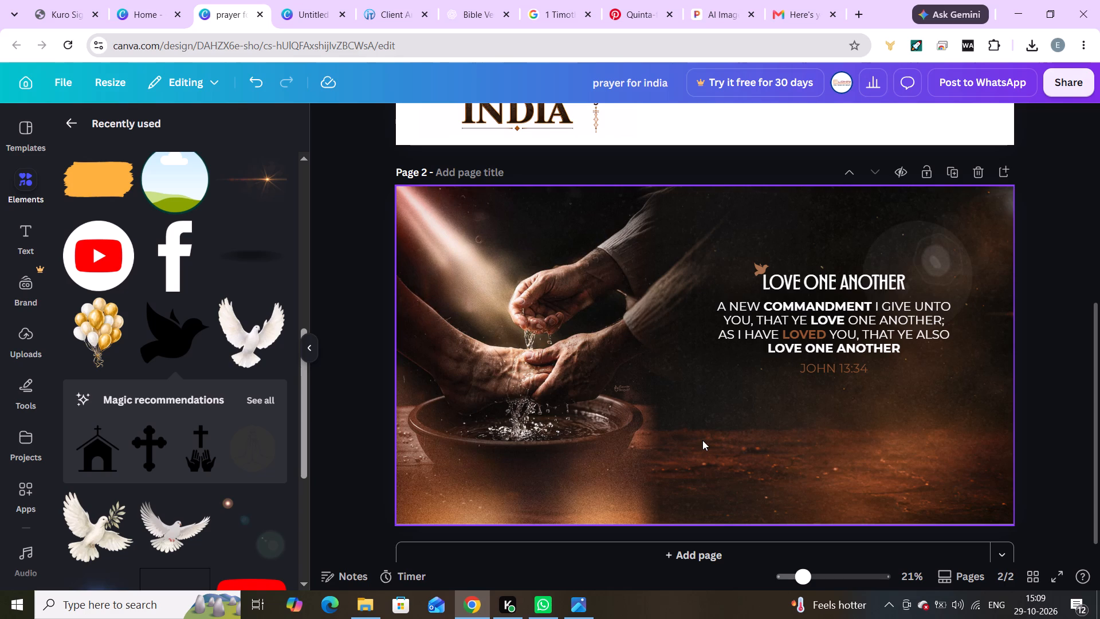
Copy the English verse text from the banner and search Google for it with "hind" added at the end.
{"action": "left_click", "coordinate": [811, 328]}
{"action": "key", "text": "ctrl+c"}
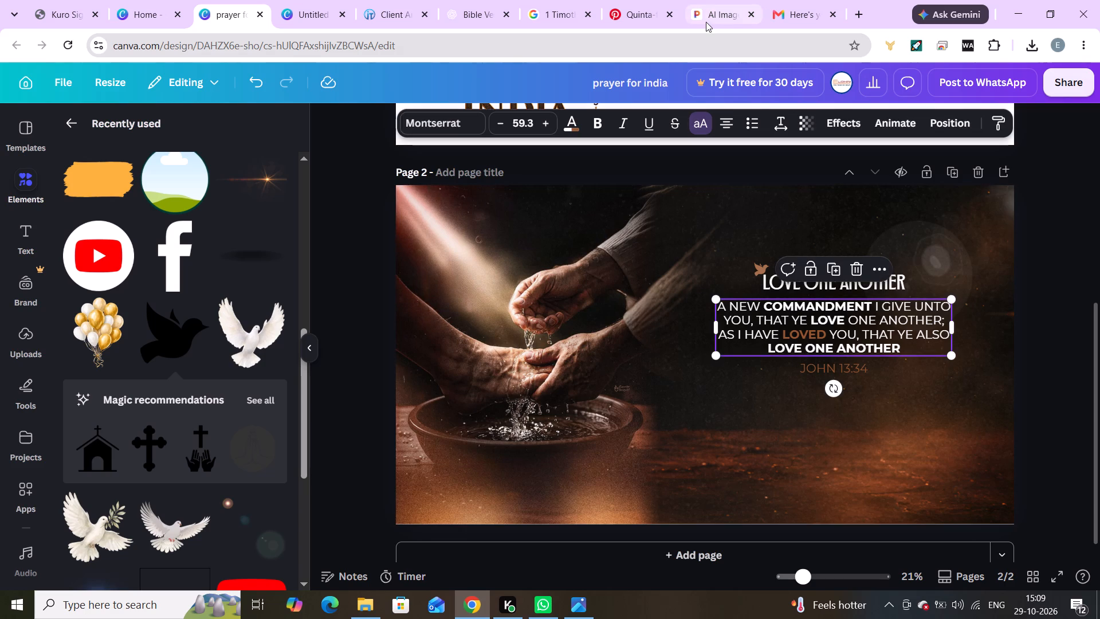
{"action": "left_click", "coordinate": [707, 1]}
{"action": "left_click", "coordinate": [611, 36]}
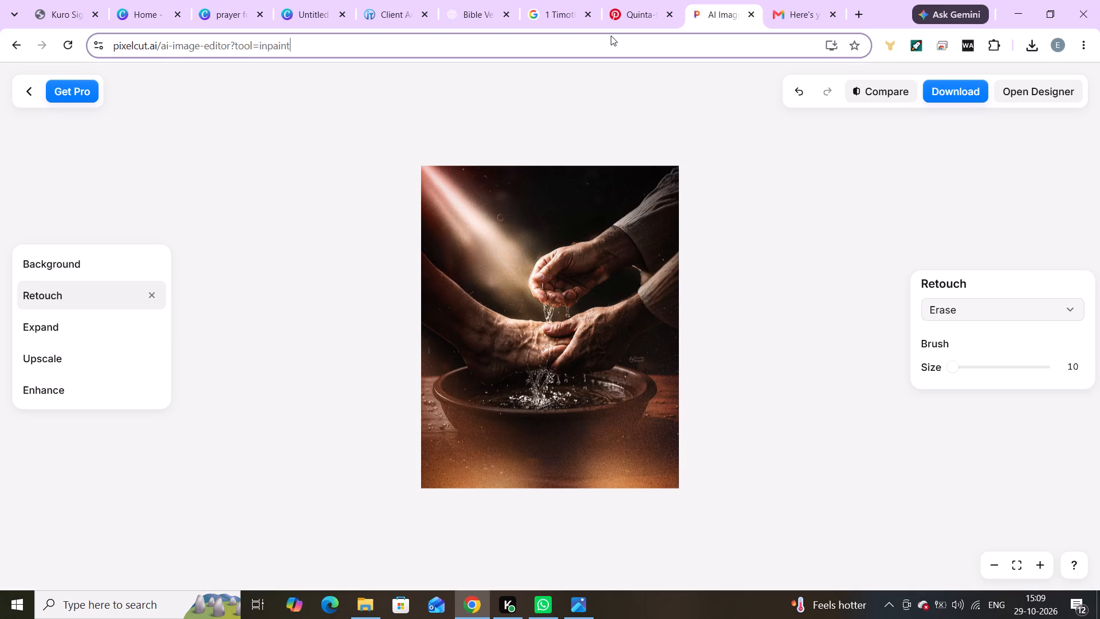
{"action": "key", "text": "ctrl+v"}
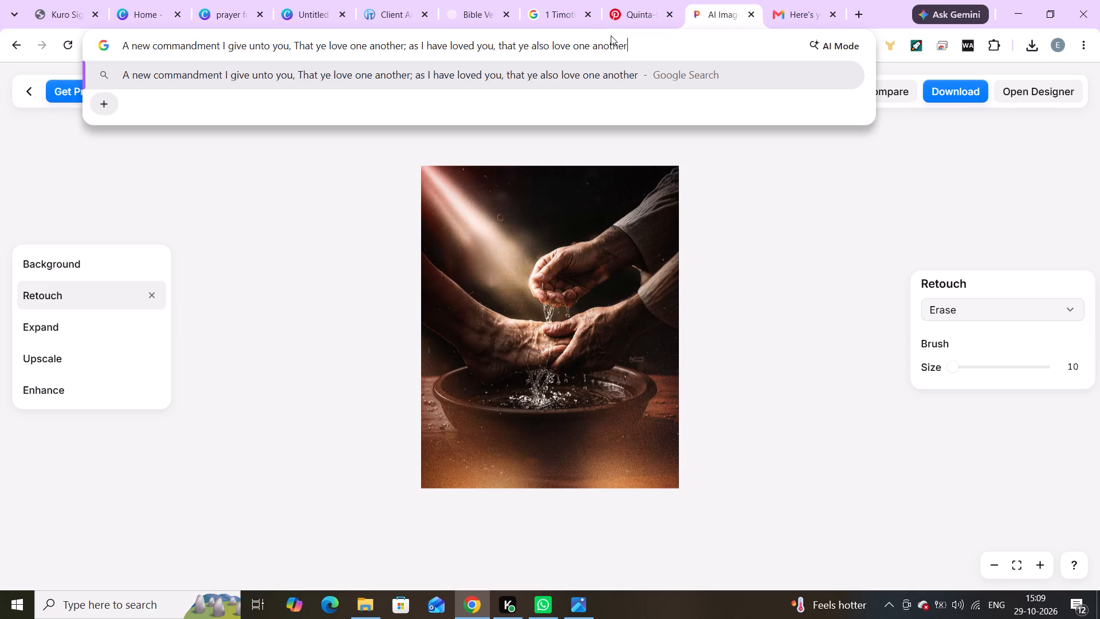
{"action": "key", "text": "space"}
{"action": "type", "text": "hin"}
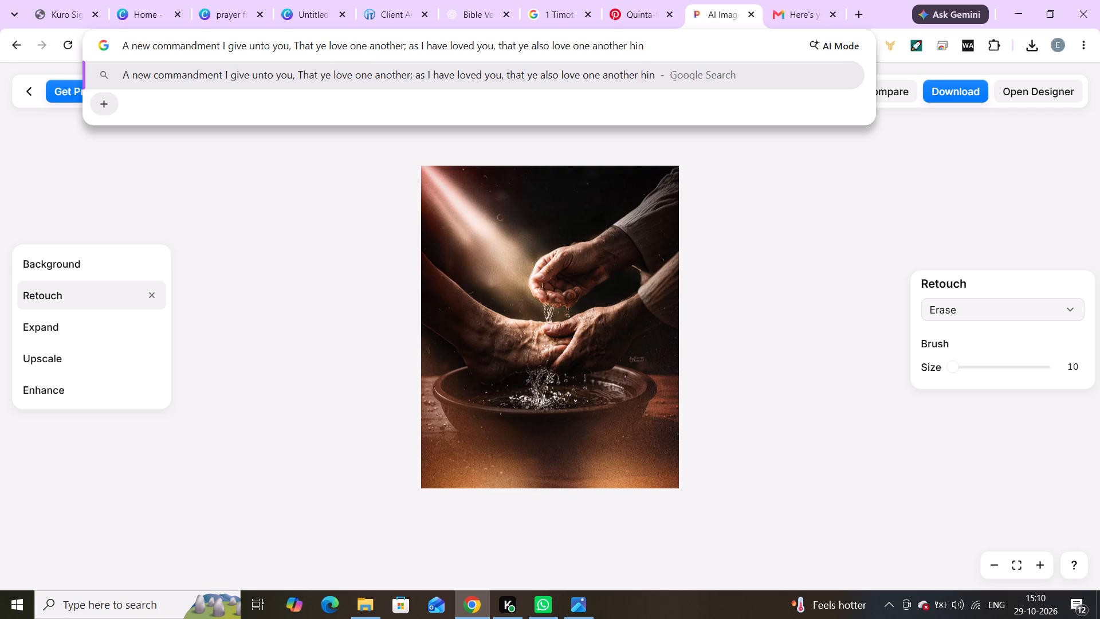
{"action": "key", "text": "d"}
{"action": "key", "text": "Return"}
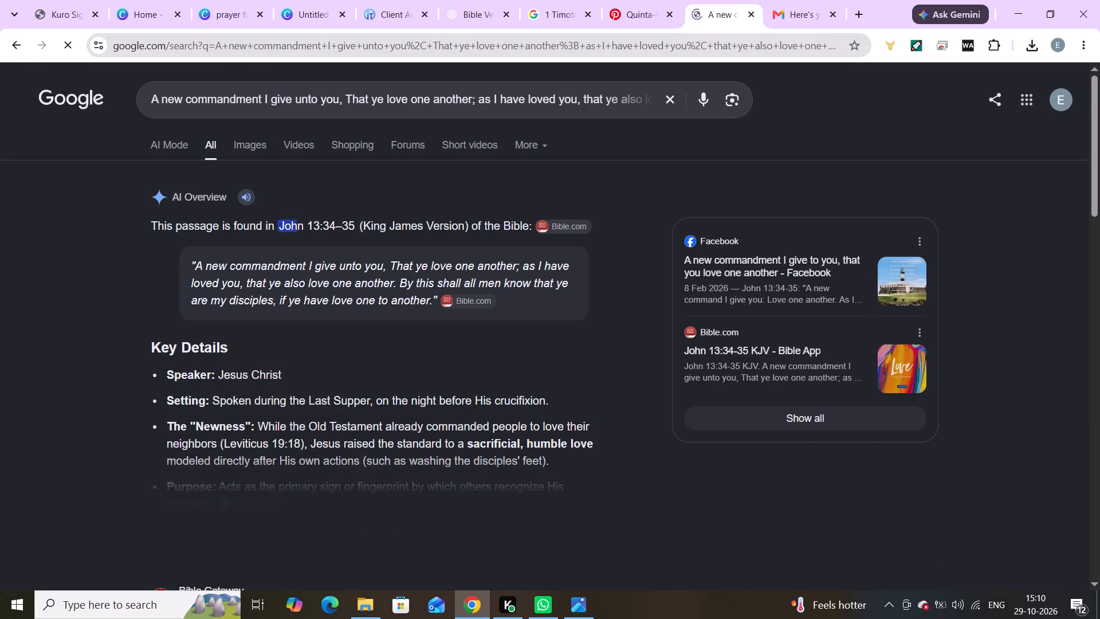
Look through the search results for a Hindi version of the verse.
{"action": "scroll", "coordinate": [318, 447], "scroll_direction": "down", "scroll_amount": 4}
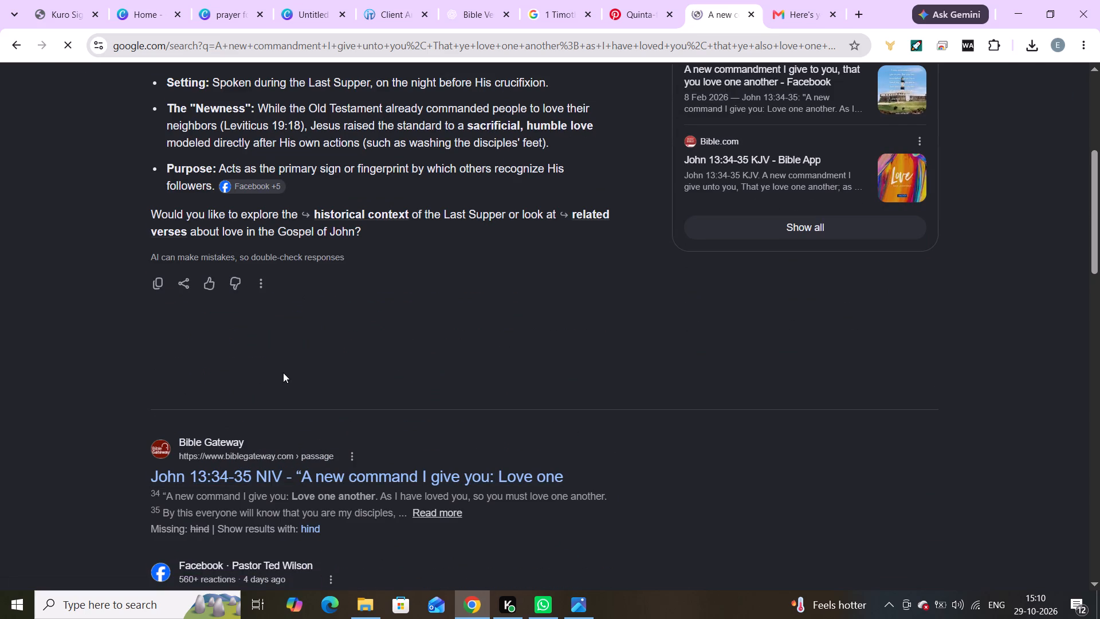
{"action": "scroll", "coordinate": [283, 408], "scroll_direction": "up", "scroll_amount": 1}
{"action": "key", "text": "Right"}
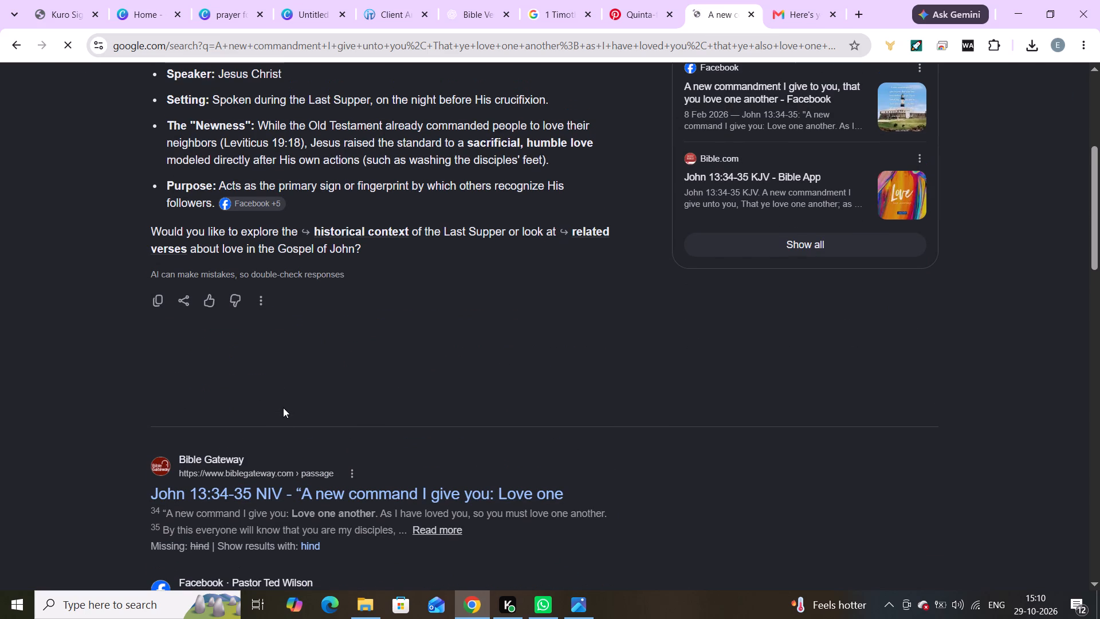
{"action": "key", "text": "Right"}
{"action": "key", "text": "Right"}
{"action": "key", "text": "End"}
{"action": "key", "text": "End"}
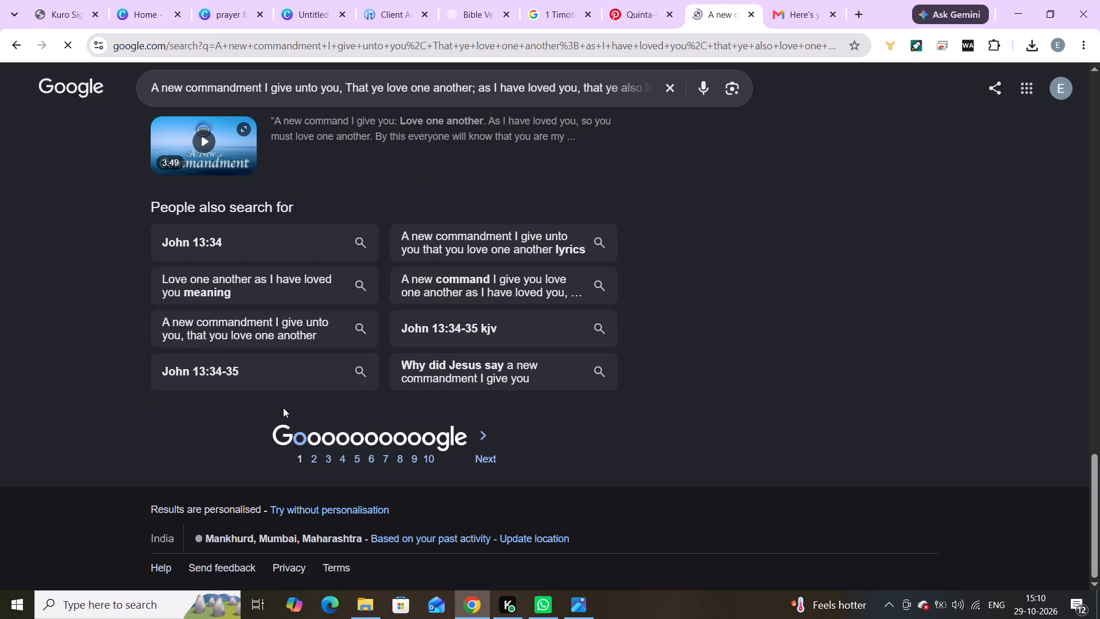
{"action": "key", "text": "Page_Down"}
{"action": "key", "text": "Page_Up"}
{"action": "key", "text": "Home"}
{"action": "key", "text": "Home"}
{"action": "key", "text": "Home"}
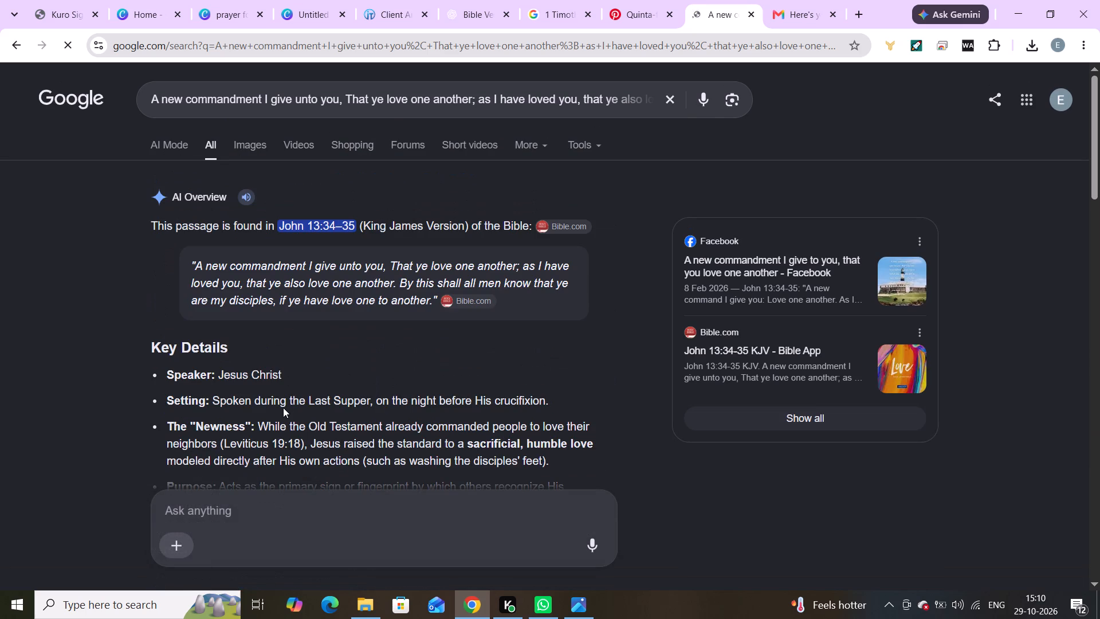
Correct the end of the search query to "hindi" and search for the verse again.
{"action": "left_click", "coordinate": [391, 96]}
{"action": "key", "text": "ctrl+Right"}
{"action": "key", "text": "ctrl+Down"}
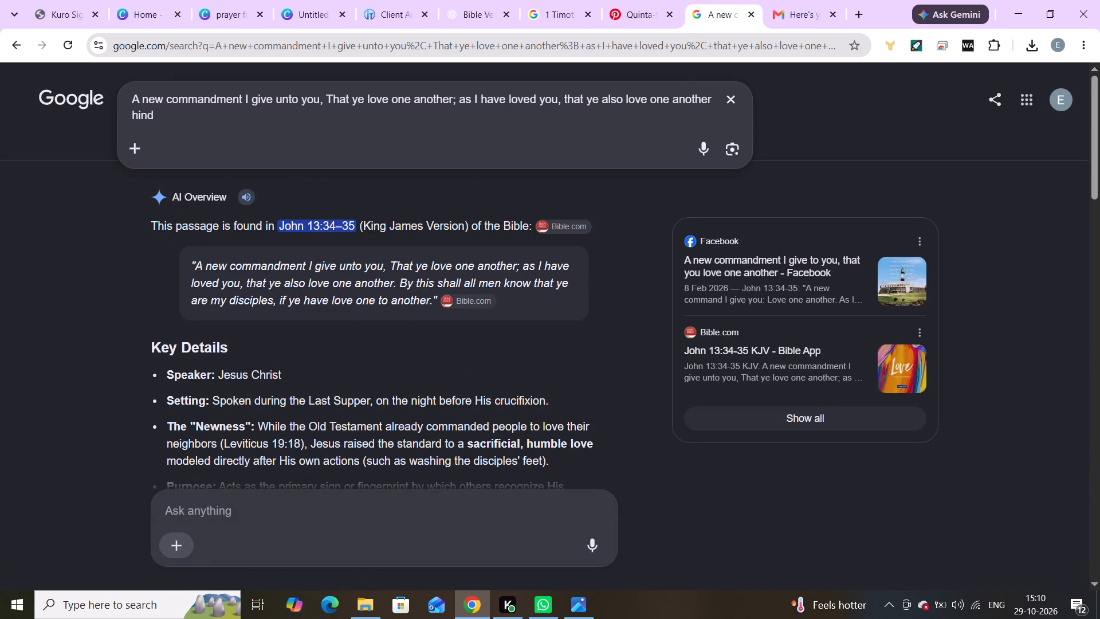
{"action": "key", "text": "Return"}
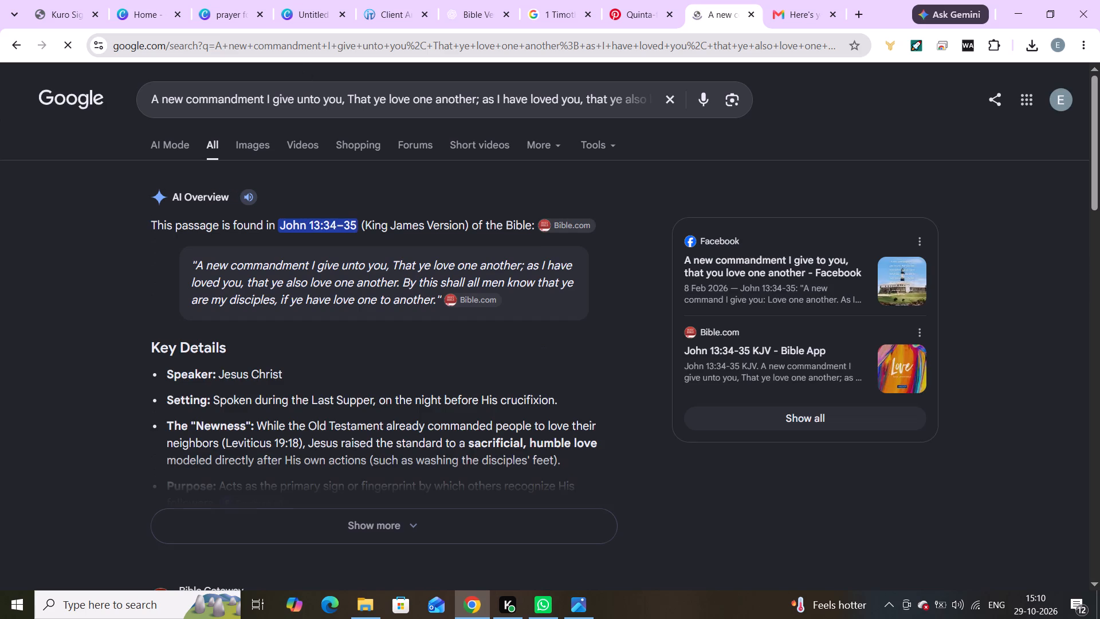
{"action": "left_click", "coordinate": [346, 108]}
{"action": "key", "text": "Down"}
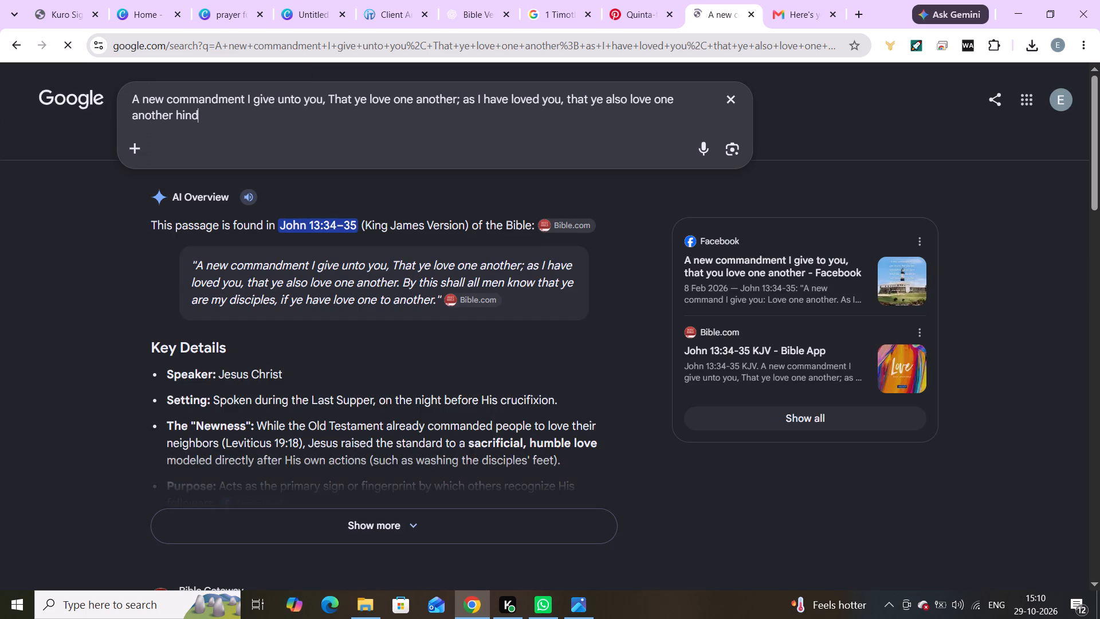
{"action": "key", "text": "i"}
{"action": "key", "text": "Return"}
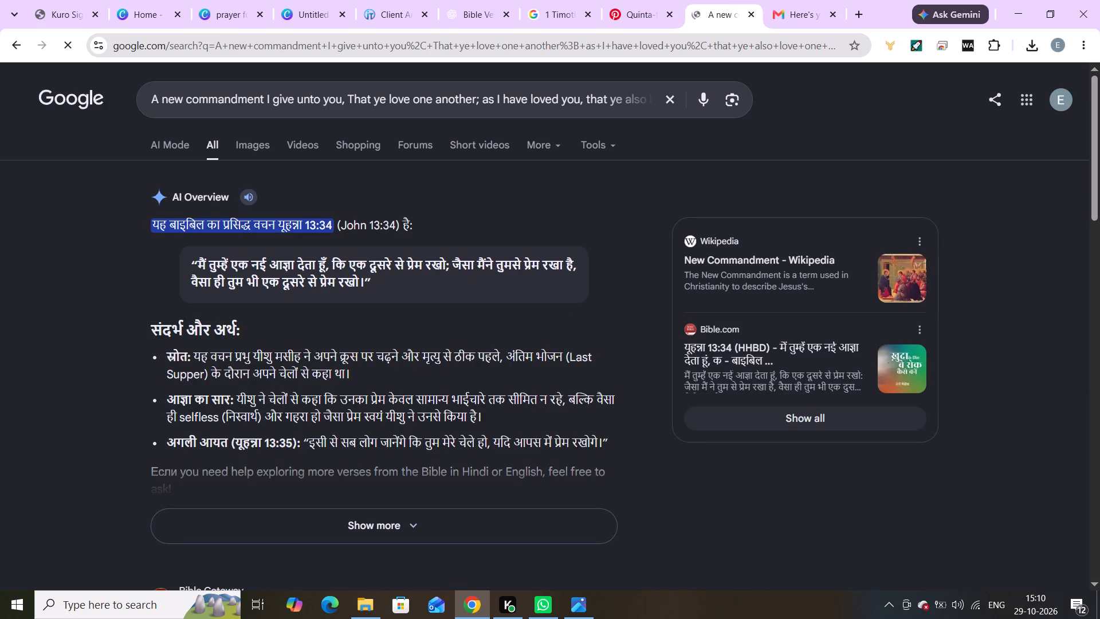
Copy the Hindi verse quoted in the AI Overview and return to the prayer for india design in Canva.
{"action": "left_click_drag", "start_coordinate": [363, 288], "coordinate": [198, 263]}
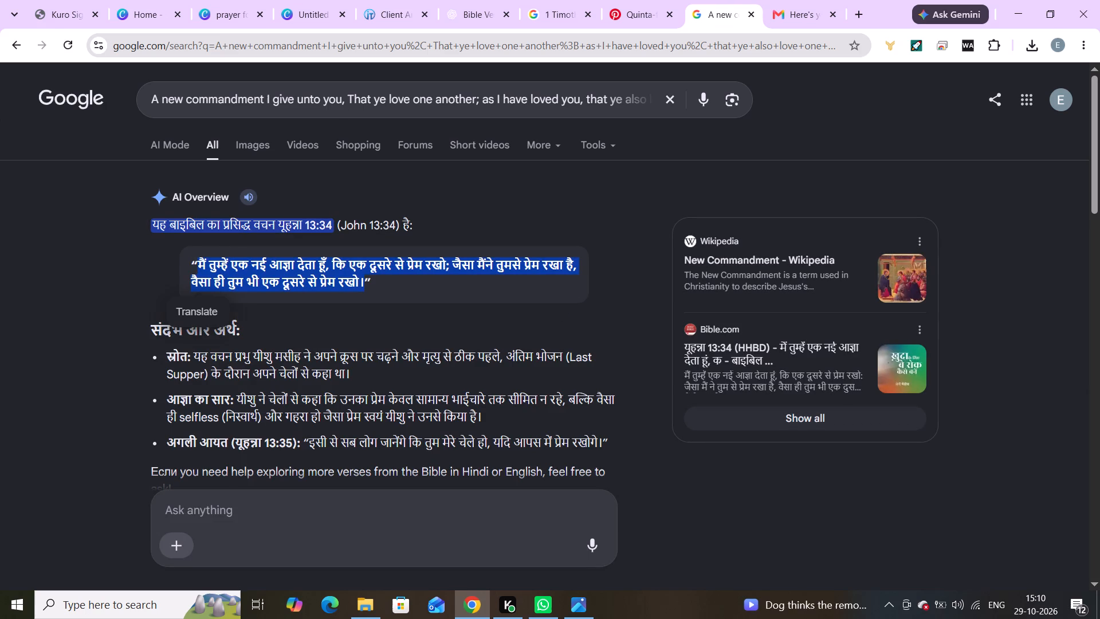
{"action": "key", "text": "ctrl+c"}
{"action": "left_click", "coordinate": [453, 14]}
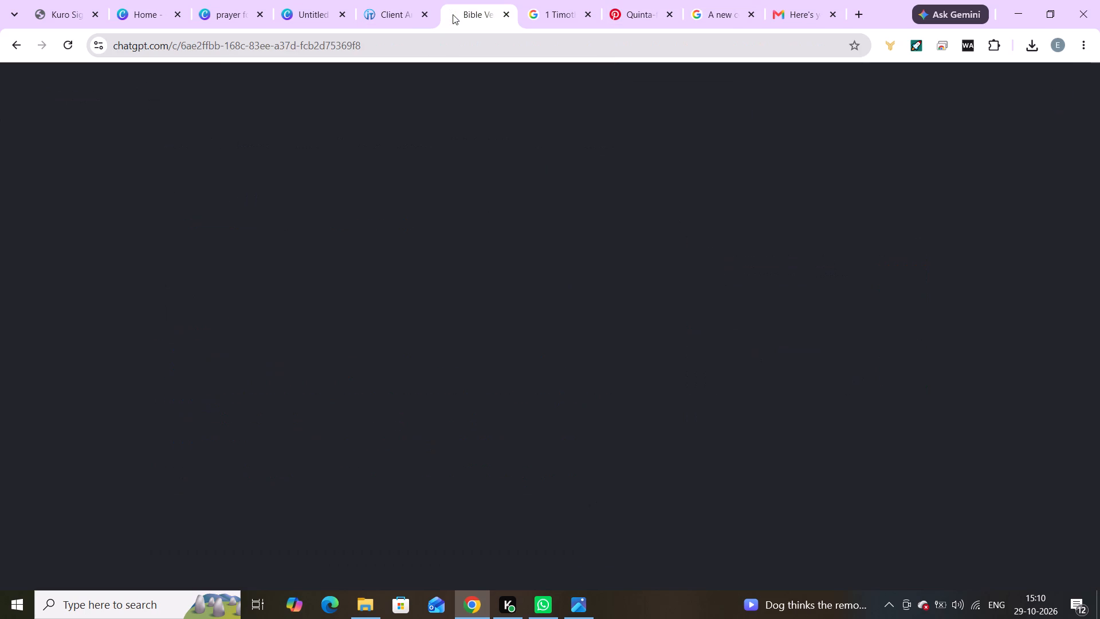
{"action": "left_click", "coordinate": [220, 2]}
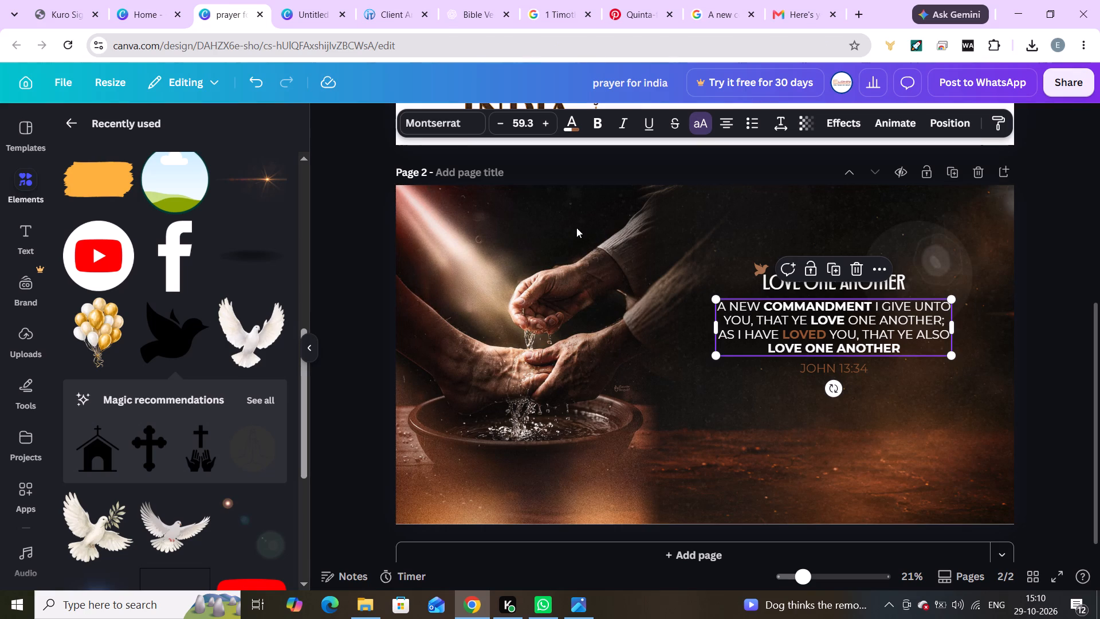
{"action": "left_click", "coordinate": [1052, 436]}
{"action": "left_click", "coordinate": [1032, 426]}
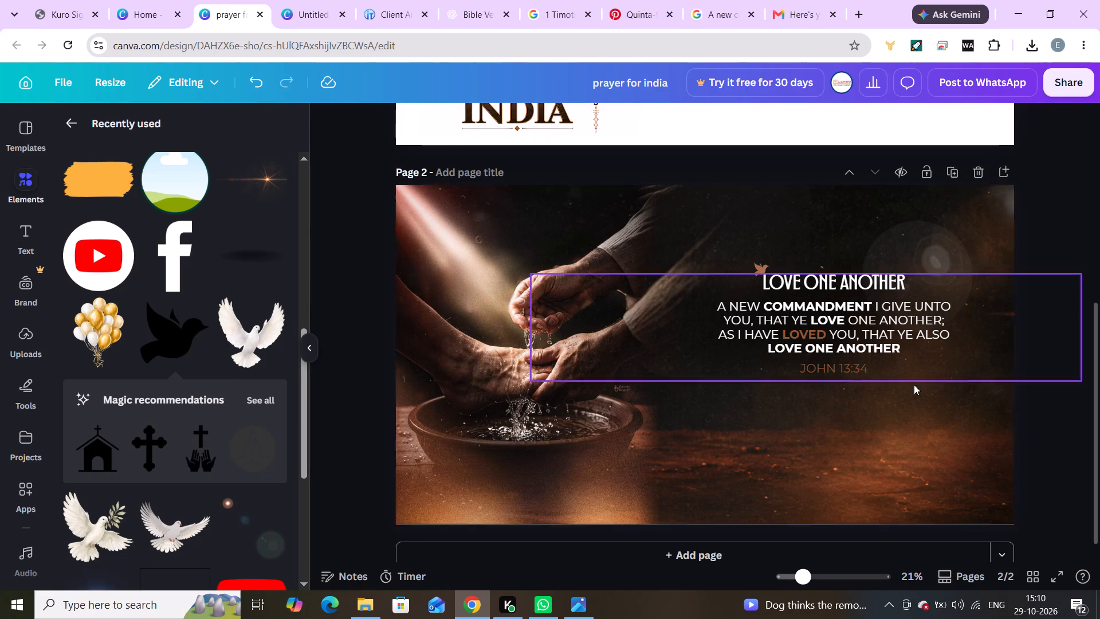
Move the JOHN 13:34 reference down near the bottom edge of the banner on page 2.
{"action": "left_click_drag", "start_coordinate": [839, 372], "coordinate": [834, 432]}
{"action": "left_click_drag", "start_coordinate": [834, 432], "coordinate": [843, 473]}
{"action": "double_click", "coordinate": [1077, 379]}
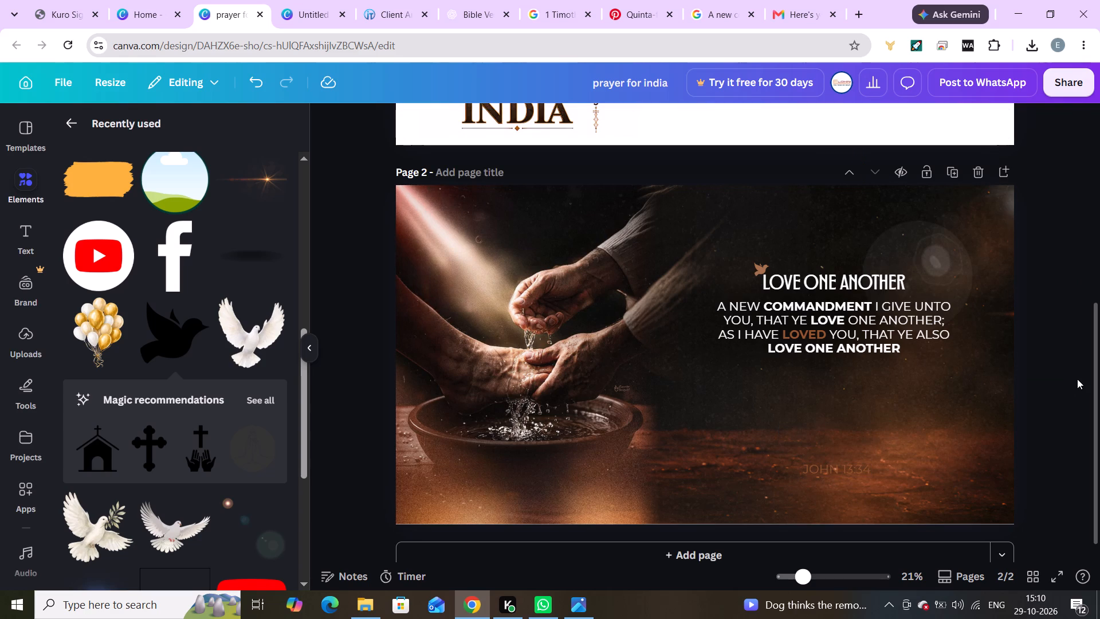
Duplicate the English verse, place the copy below the original, and replace its text with the copied Hindi verse.
{"action": "left_click", "coordinate": [902, 326]}
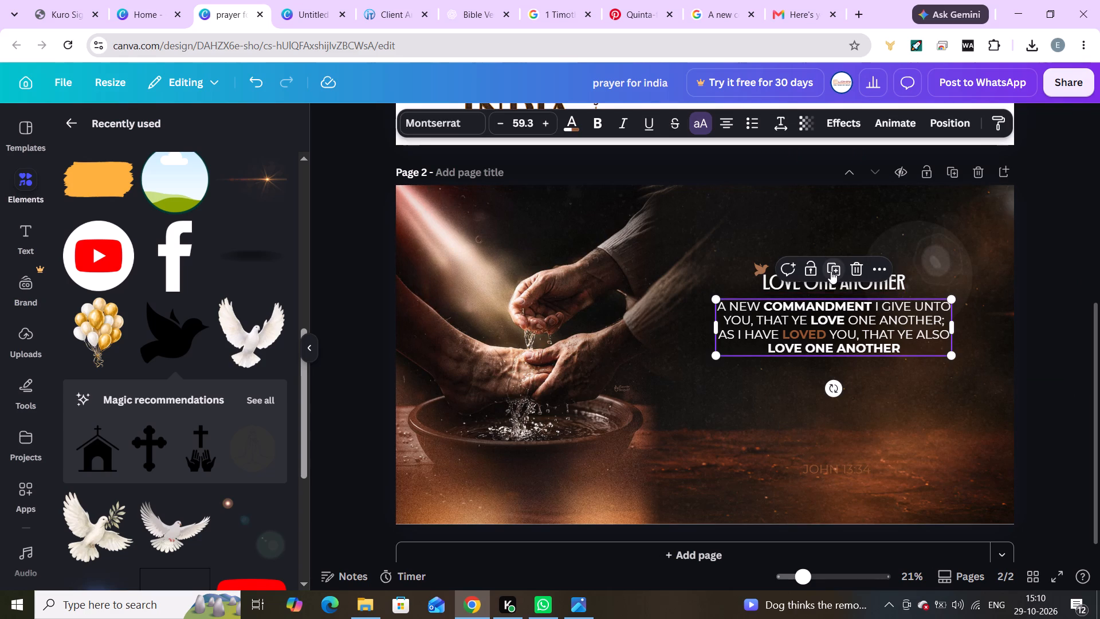
{"action": "left_click", "coordinate": [831, 271]}
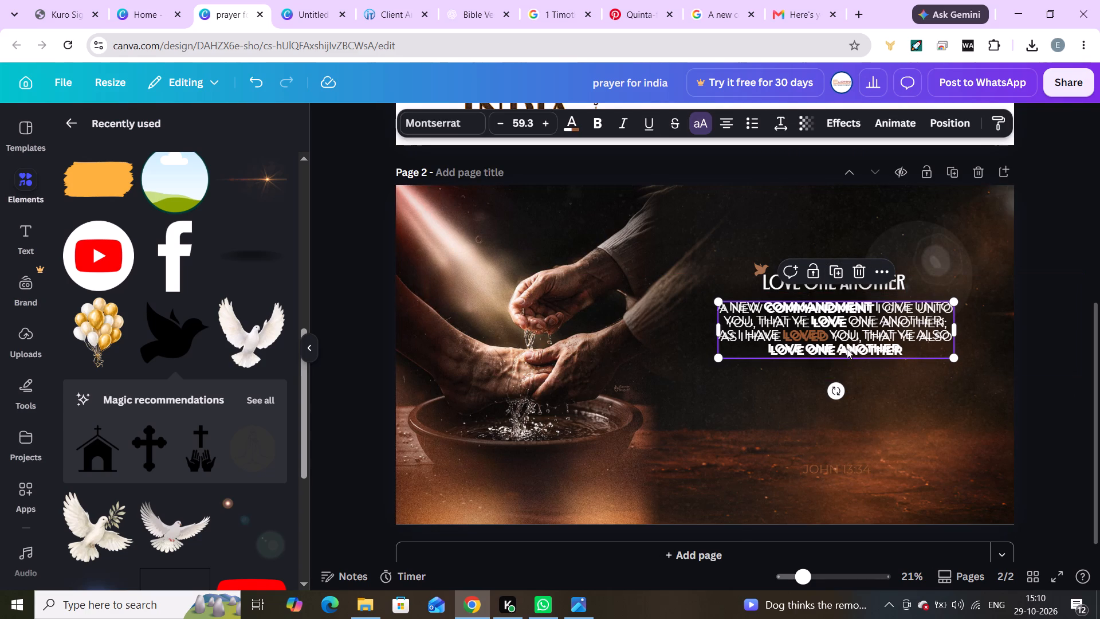
{"action": "left_click_drag", "start_coordinate": [847, 348], "coordinate": [839, 431]}
{"action": "double_click", "coordinate": [839, 431]}
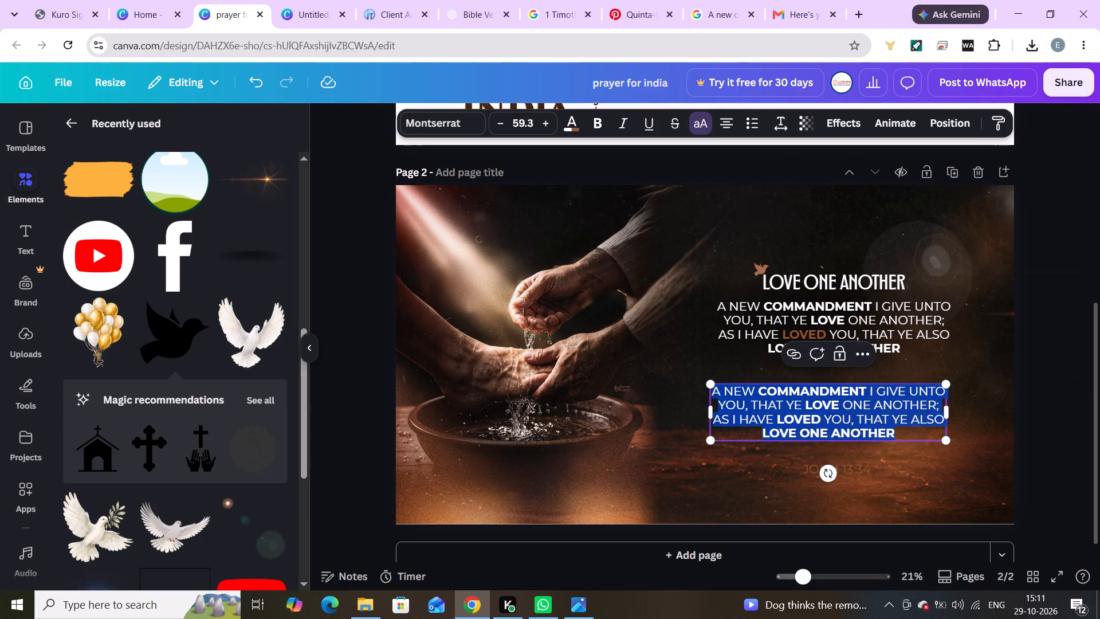
{"action": "key", "text": "ctrl+v"}
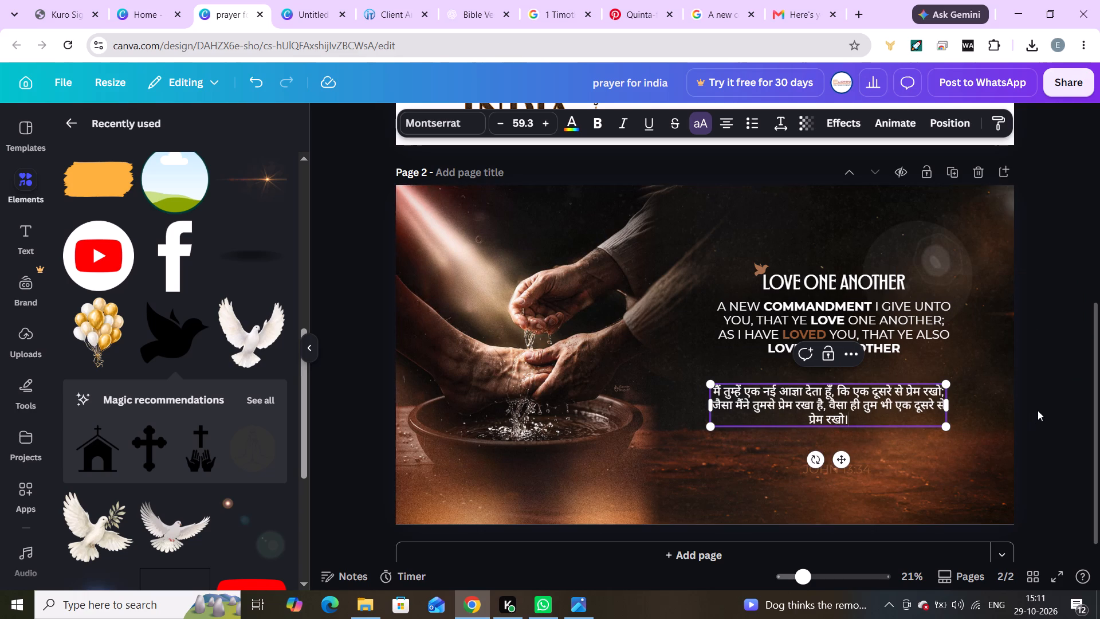
{"action": "left_click", "coordinate": [1038, 410]}
Centre the Hindi verse under the English verse and lower it to just above the JOHN 13:34 reference.
{"action": "left_click_drag", "start_coordinate": [858, 397], "coordinate": [867, 397]}
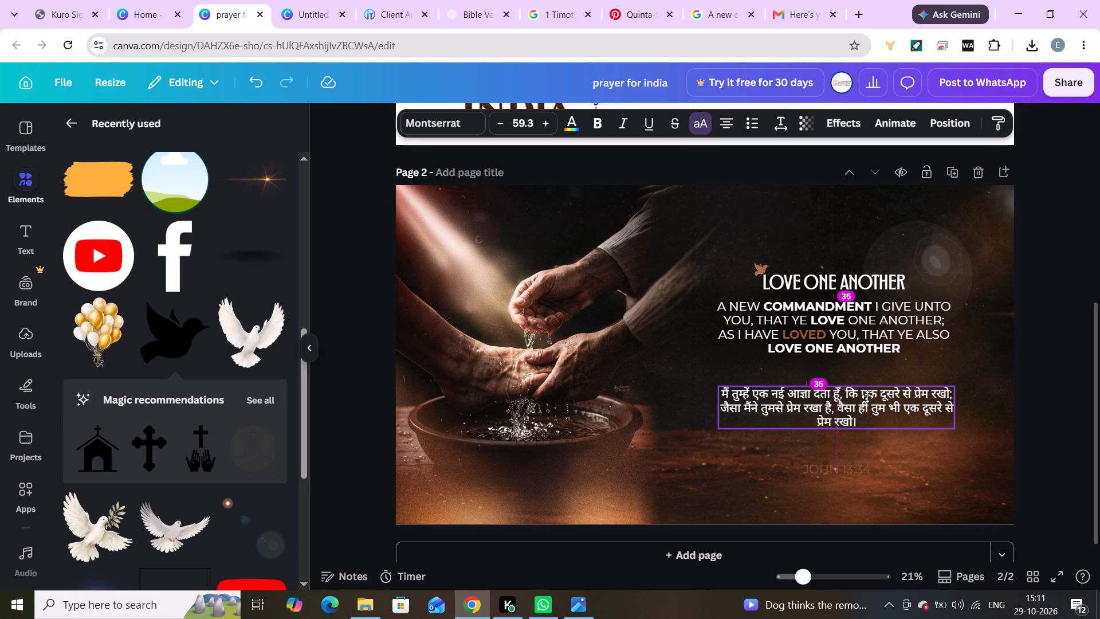
{"action": "left_click_drag", "start_coordinate": [867, 397], "coordinate": [865, 397]}
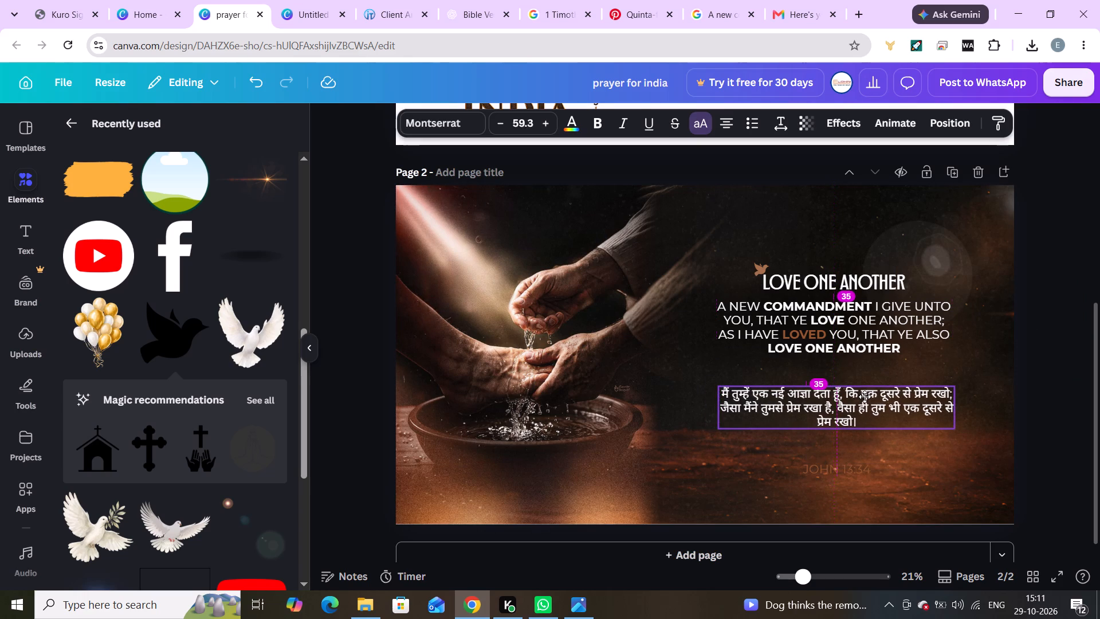
{"action": "left_click_drag", "start_coordinate": [865, 397], "coordinate": [864, 397]}
{"action": "left_click_drag", "start_coordinate": [864, 397], "coordinate": [863, 417]}
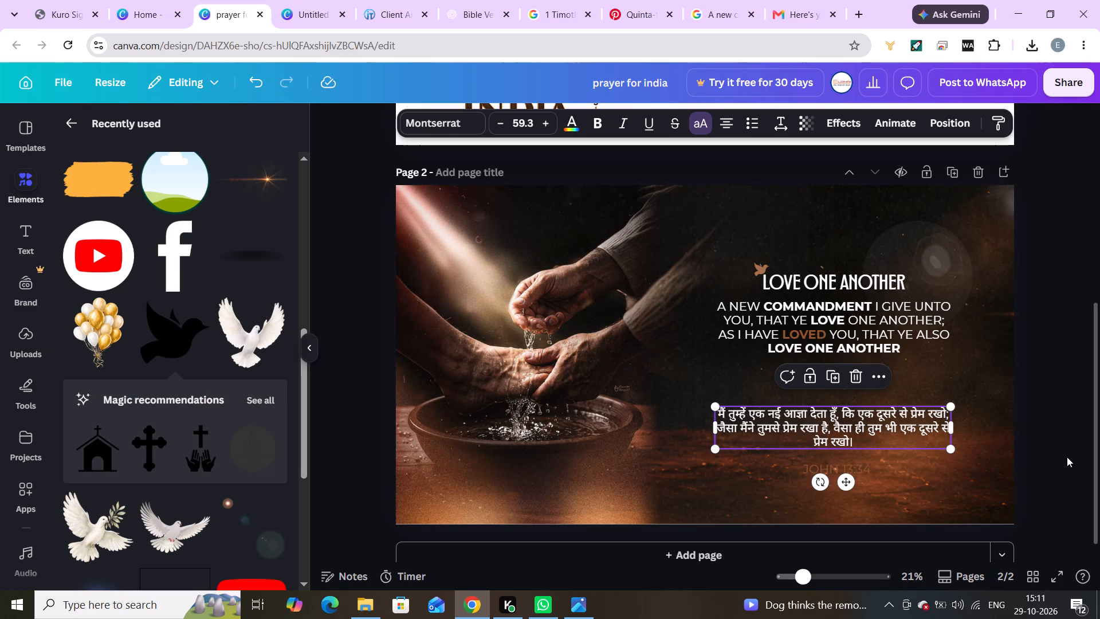
{"action": "left_click", "coordinate": [1067, 457]}
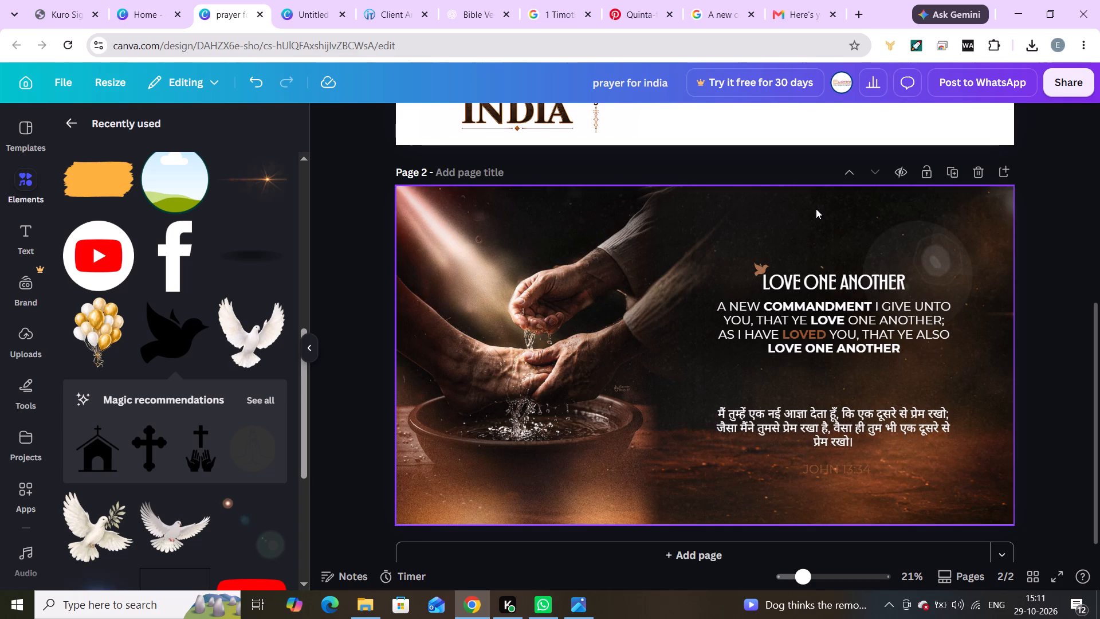
Lock the wide overlay image lying behind the heading and the English verse.
{"action": "left_click_drag", "start_coordinate": [816, 208], "coordinate": [811, 221]}
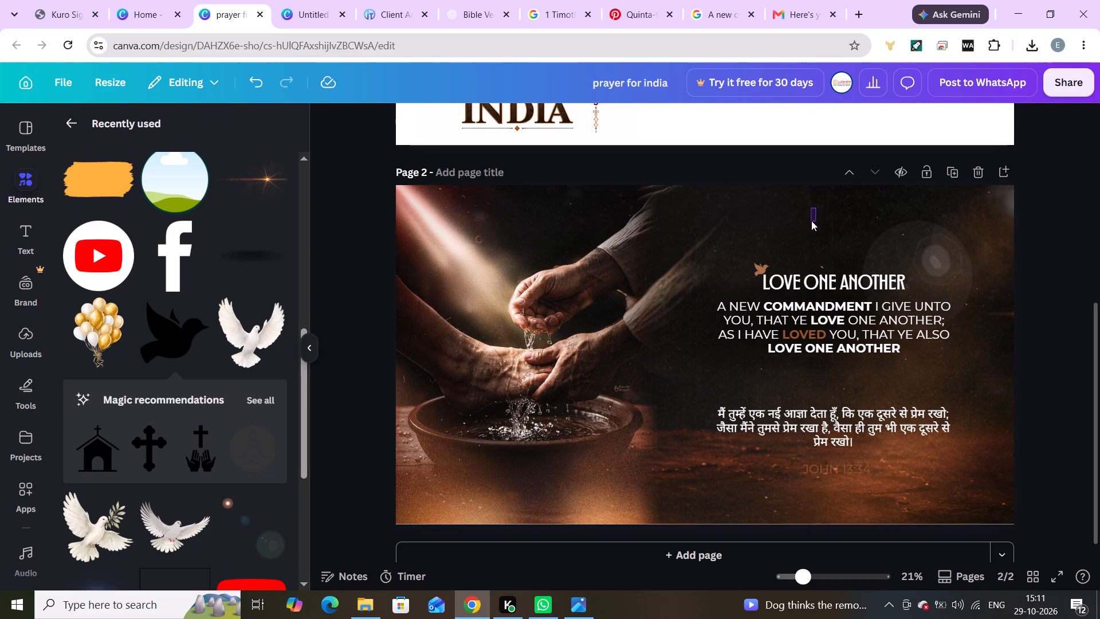
{"action": "left_click_drag", "start_coordinate": [811, 221], "coordinate": [795, 151]}
{"action": "left_click", "coordinate": [623, 365]}
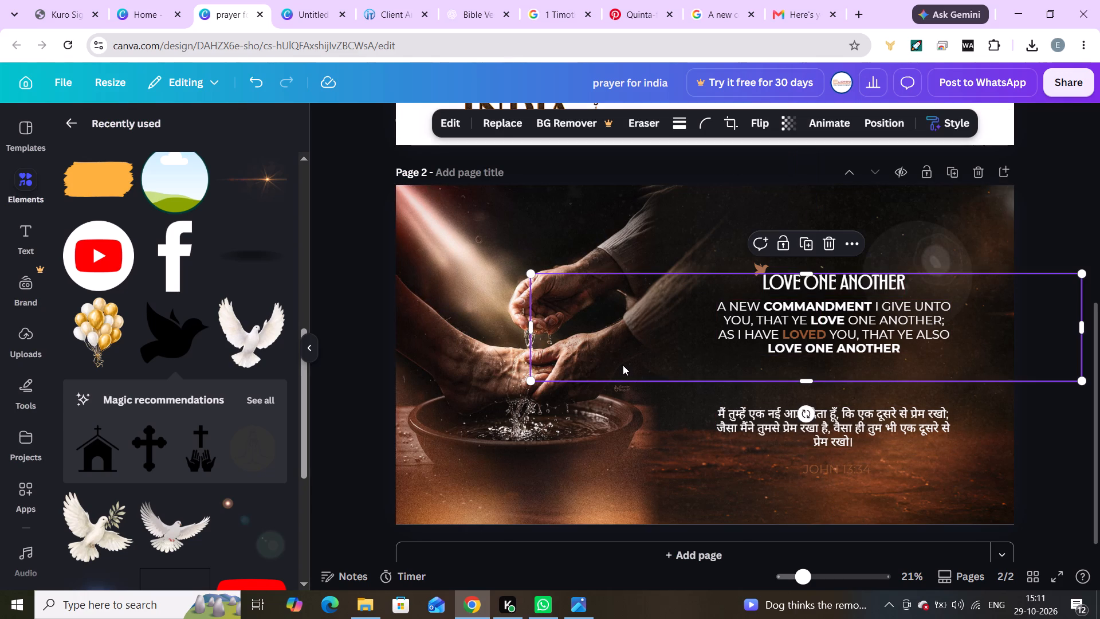
{"action": "left_click", "coordinate": [781, 241]}
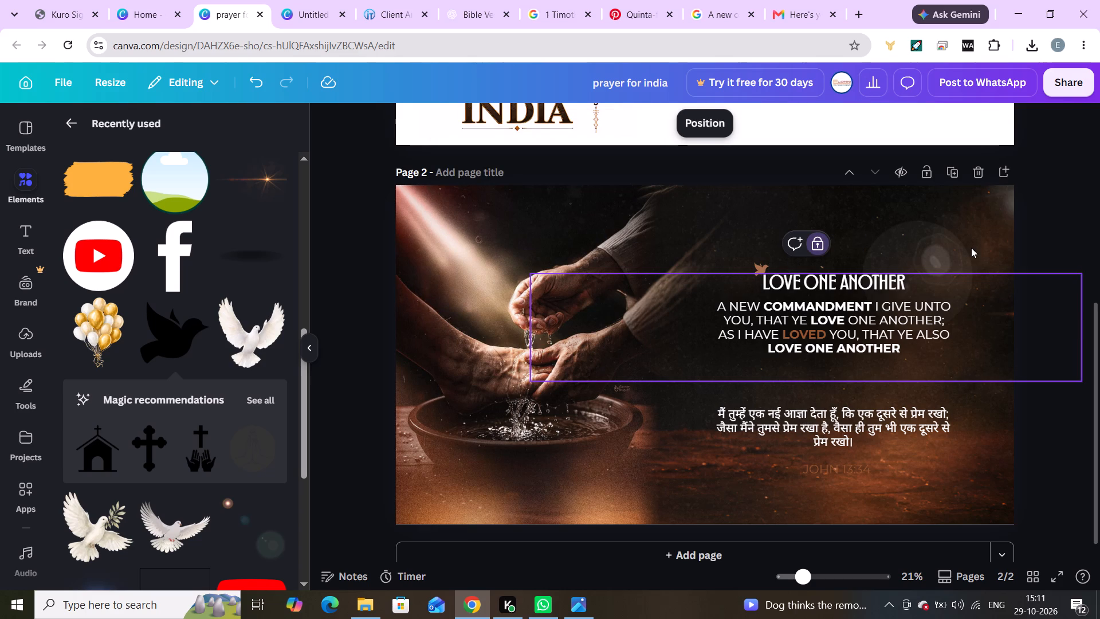
{"action": "left_click", "coordinate": [1034, 222]}
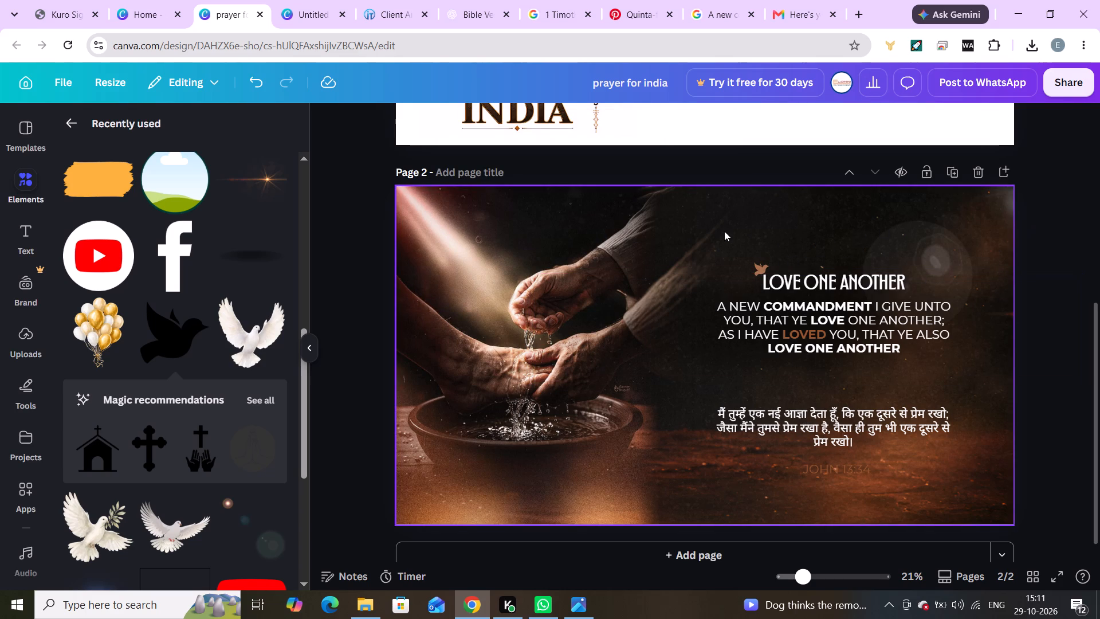
Select the dove, the LOVE ONE ANOTHER heading and the English verse together and shift them up towards the banner's top.
{"action": "left_click_drag", "start_coordinate": [729, 224], "coordinate": [788, 361]}
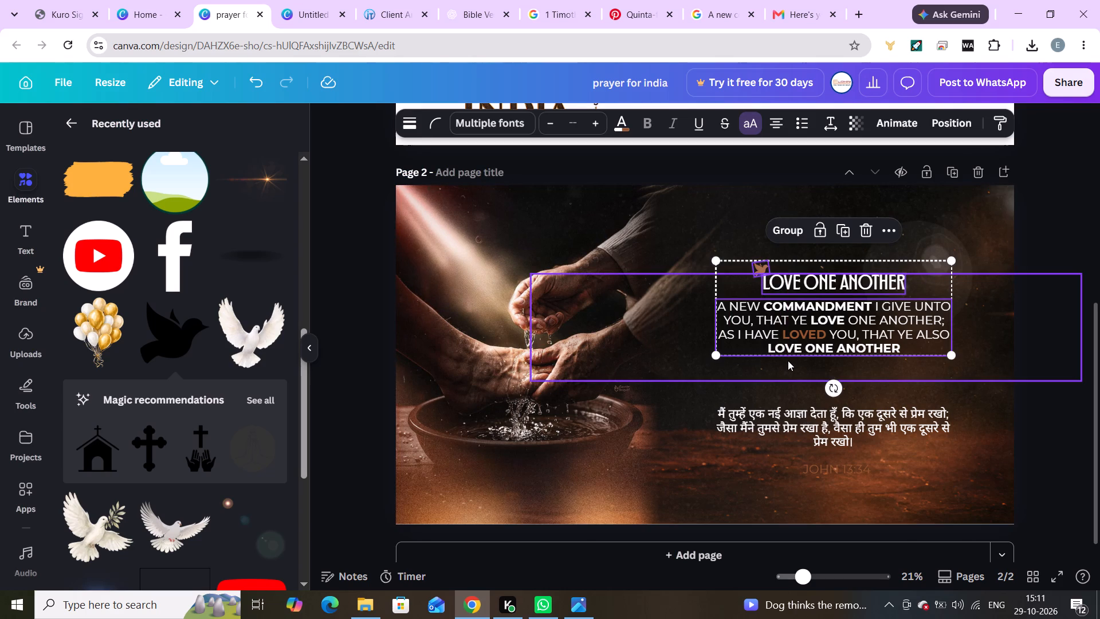
{"action": "key", "text": "Up"}
{"action": "key", "text": "Up"}
{"action": "key", "text": "Up"}
{"action": "key", "text": "Up"}
{"action": "key", "text": "Up"}
{"action": "key", "text": "Up"}
{"action": "key", "text": "Up"}
{"action": "key", "text": "Up"}
{"action": "key", "text": "Up"}
{"action": "key", "text": "Up"}
{"action": "key", "text": "Up"}
{"action": "key", "text": "Up"}
{"action": "key", "text": "Up"}
{"action": "key", "text": "Up"}
{"action": "key", "text": "Up"}
{"action": "key", "text": "Up"}
{"action": "key", "text": "Up"}
{"action": "key", "text": "Up"}
{"action": "key", "text": "Up"}
{"action": "key", "text": "Up"}
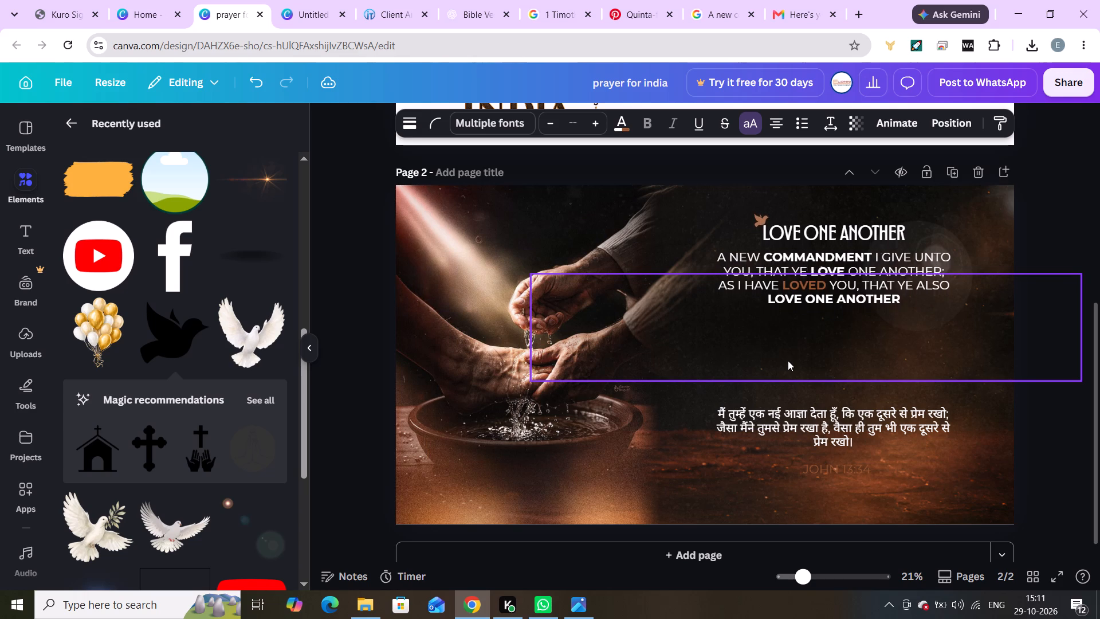
Duplicate the LOVE ONE ANOTHER heading and place the copy centred between the English and Hindi verses.
{"action": "left_click", "coordinate": [1078, 289]}
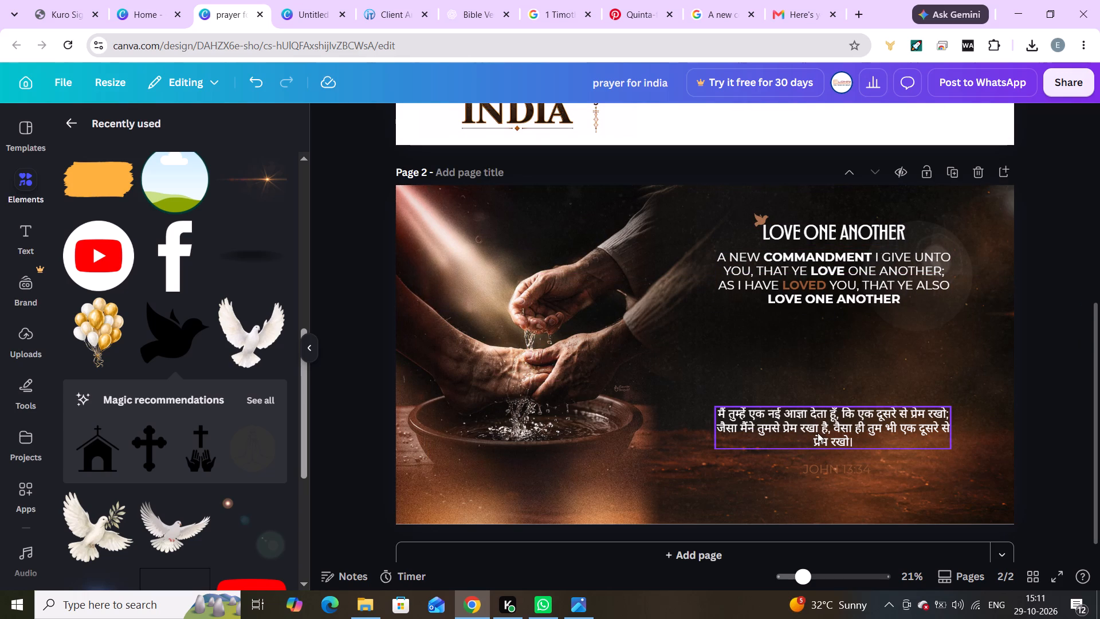
{"action": "left_click", "coordinate": [826, 223]}
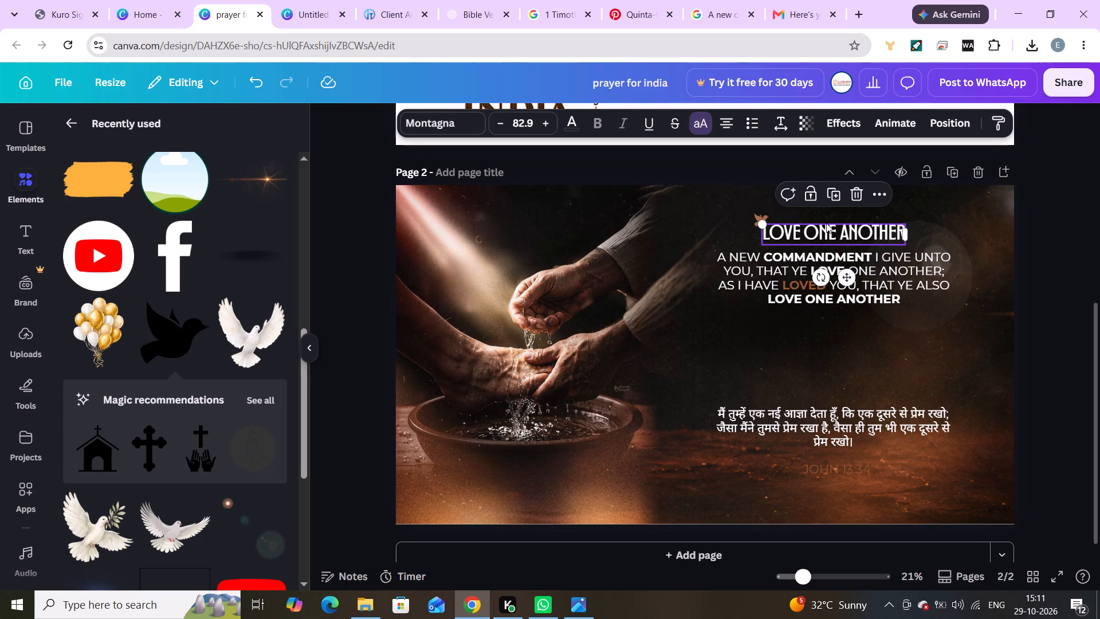
{"action": "left_click", "coordinate": [829, 190]}
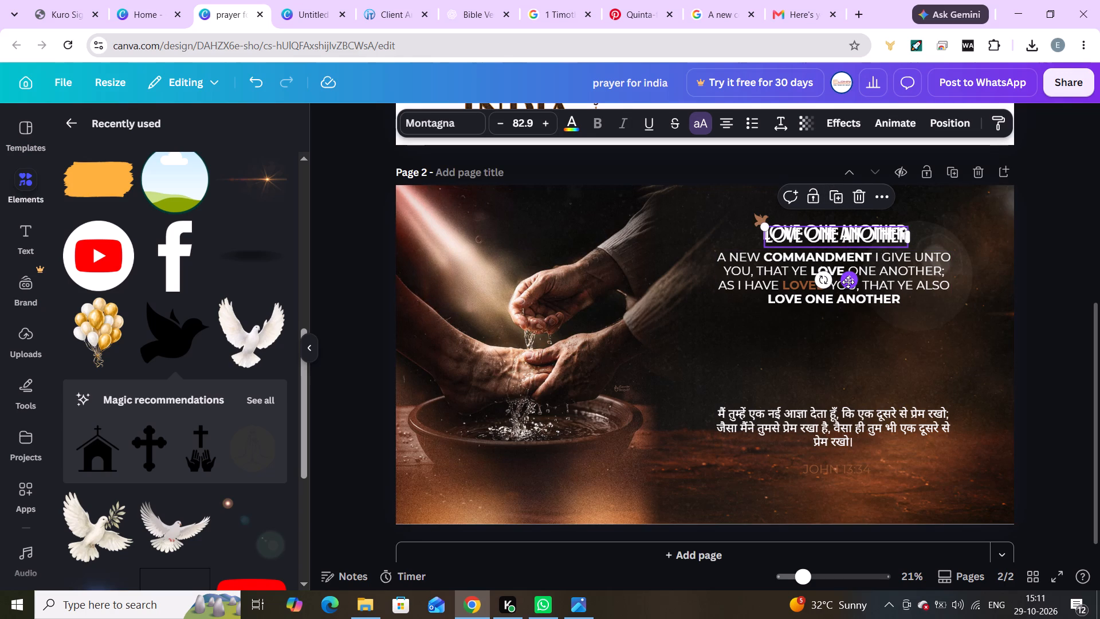
{"action": "left_click_drag", "start_coordinate": [848, 282], "coordinate": [838, 352]}
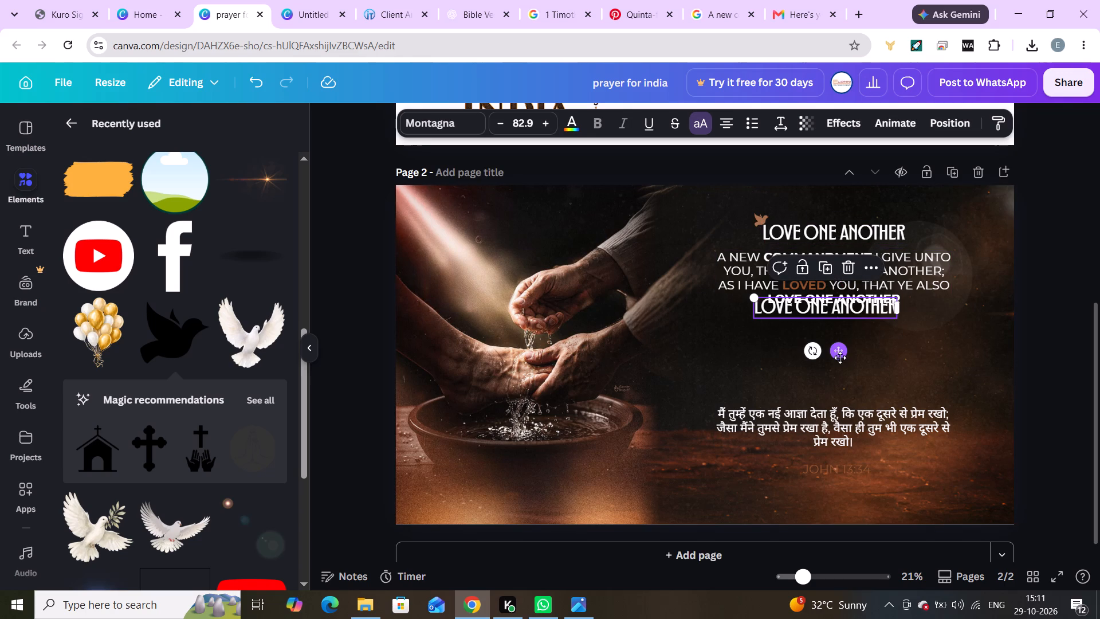
{"action": "left_click_drag", "start_coordinate": [840, 358], "coordinate": [848, 394]}
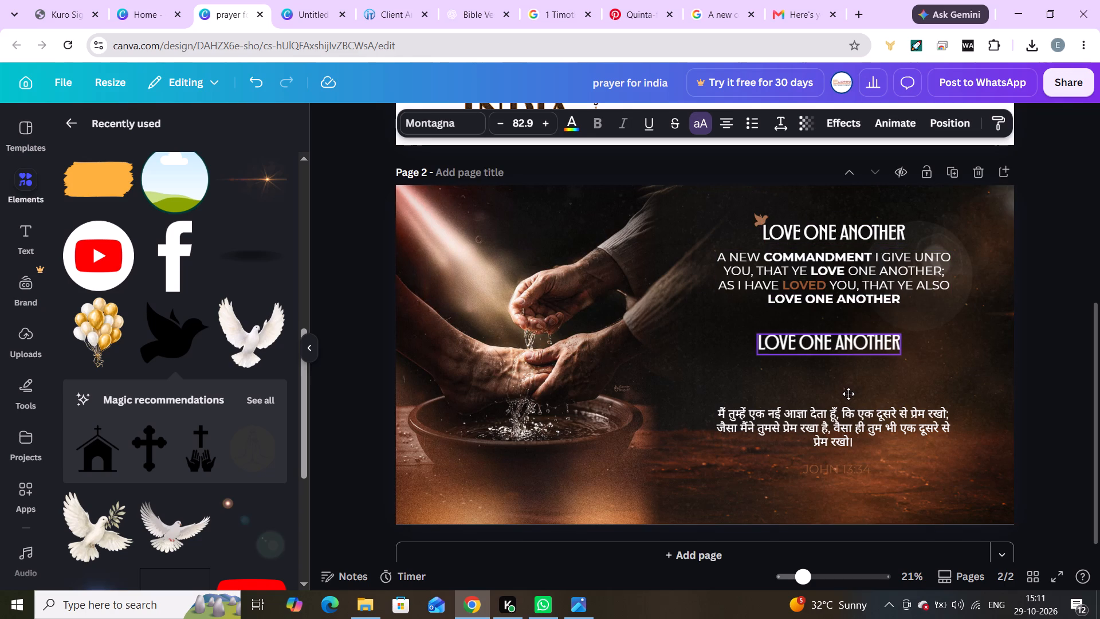
{"action": "left_click_drag", "start_coordinate": [848, 394], "coordinate": [848, 394]}
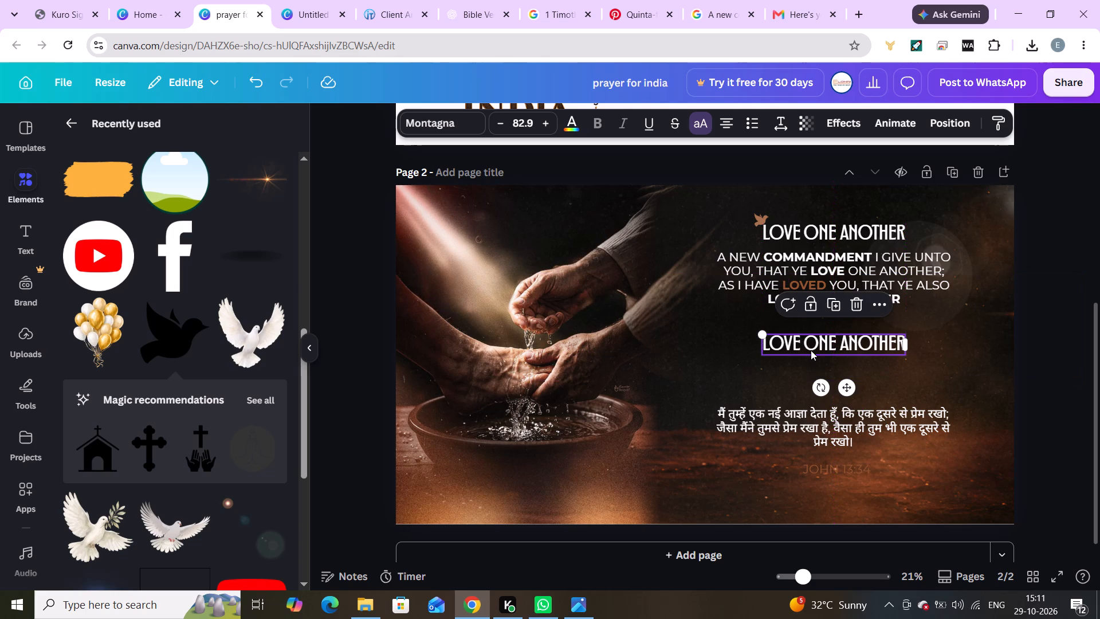
Narrow the Hindi verse's text box slightly so its lines rewrap.
{"action": "left_click", "coordinate": [841, 444]}
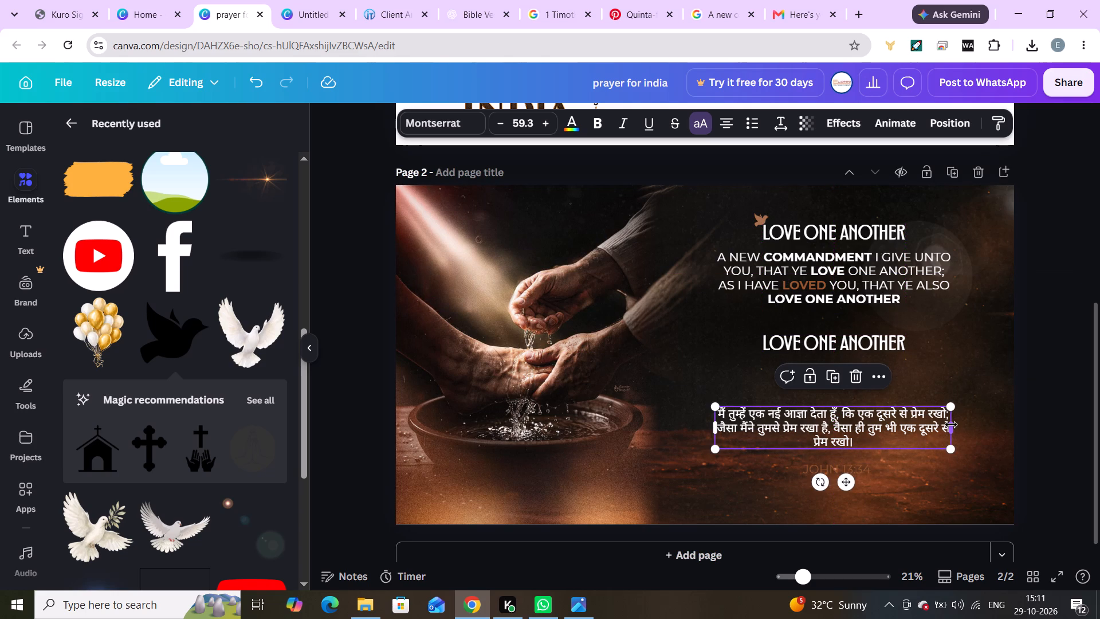
{"action": "left_click_drag", "start_coordinate": [951, 425], "coordinate": [940, 427]}
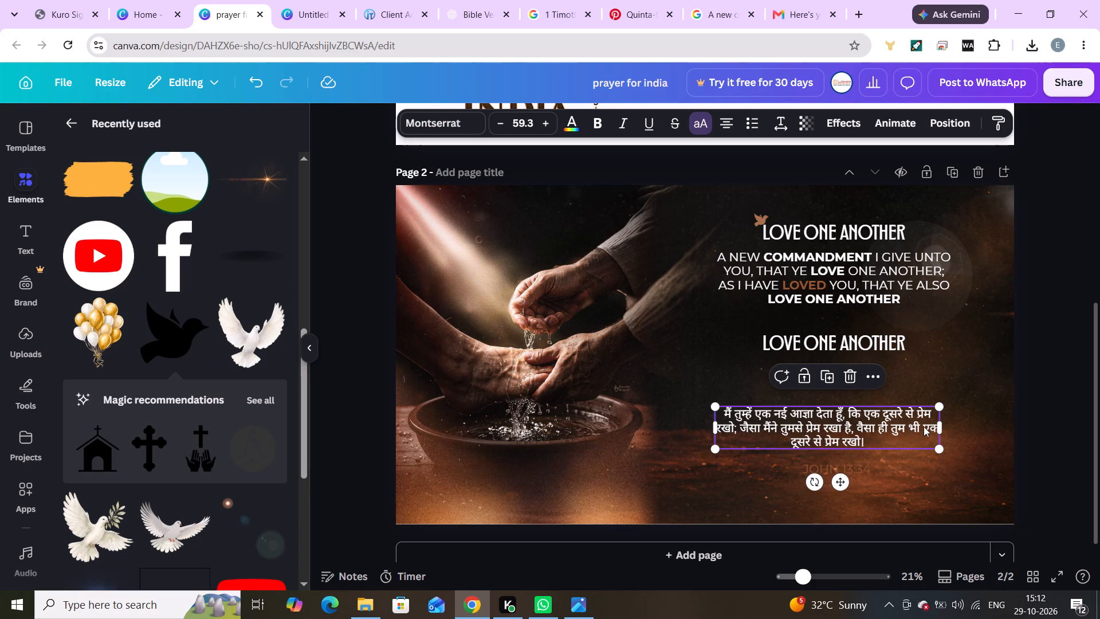
Copy the closing phrase एक दूसरे से प्रेम रखो। from the Hindi verse and replace the duplicated heading's text with it.
{"action": "double_click", "coordinate": [924, 426]}
{"action": "left_click", "coordinate": [924, 426]}
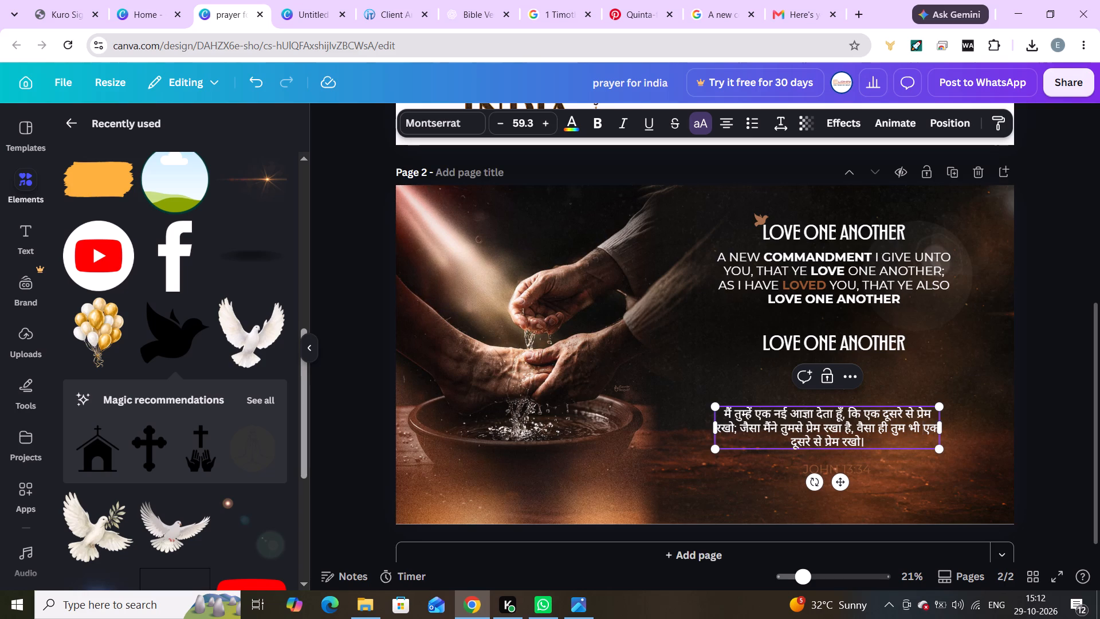
{"action": "left_click_drag", "start_coordinate": [924, 426], "coordinate": [877, 445]}
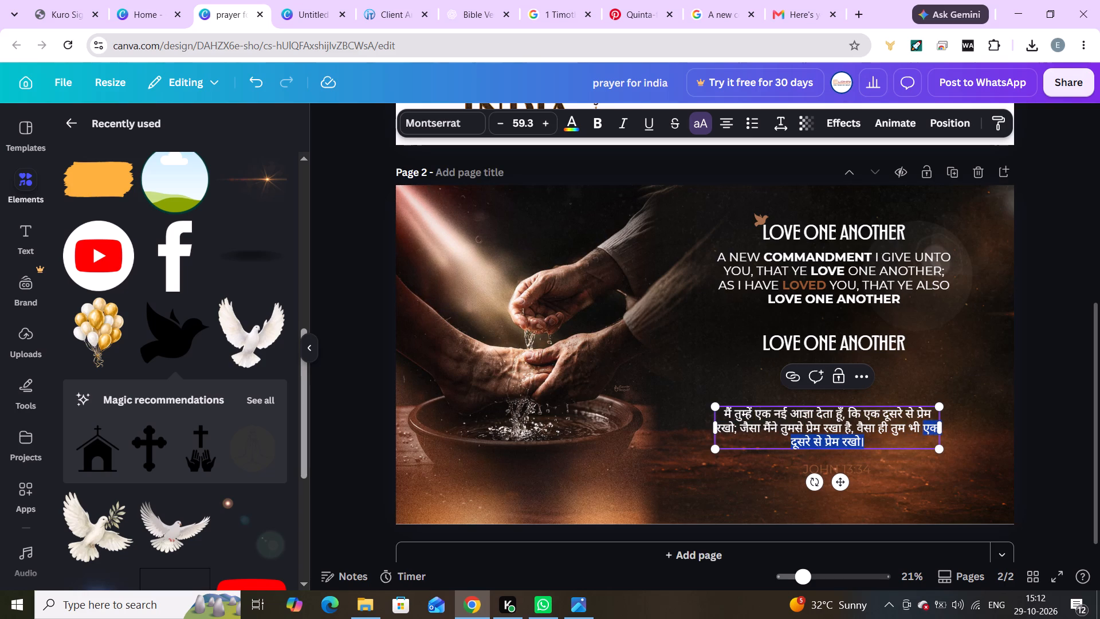
{"action": "key", "text": "ctrl+c"}
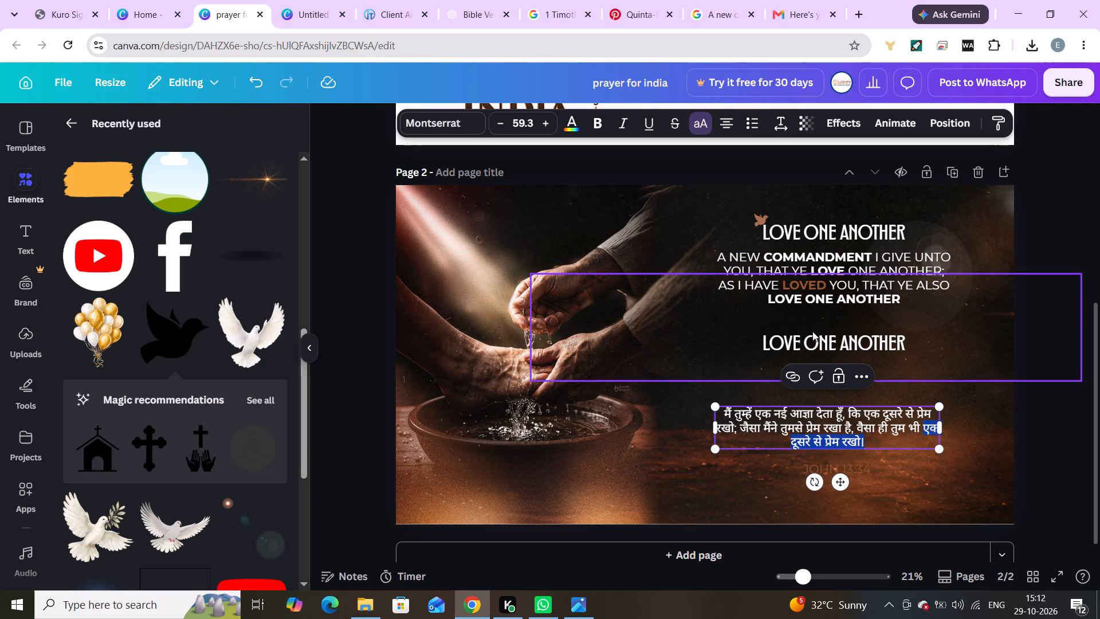
{"action": "double_click", "coordinate": [816, 344]}
{"action": "key", "text": "ctrl+v"}
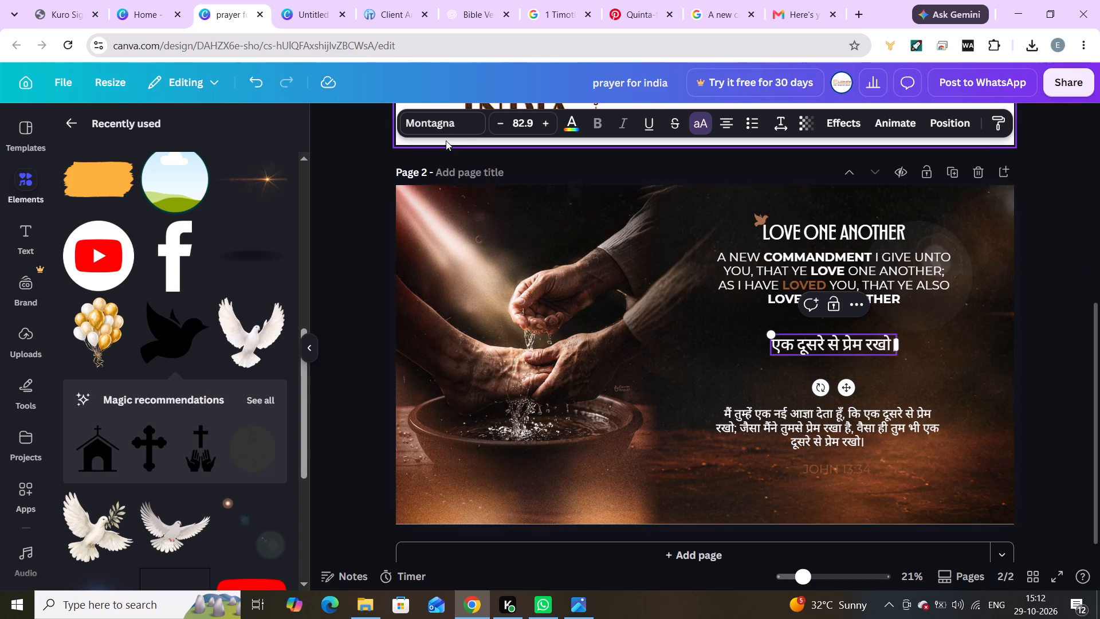
Find Hindi fonts, try Tiro Devanagari Hindi, Poppins and Anek Devanagari variants on the Hindi heading, and apply Anek Devanagari SemiCondensed.
{"action": "left_click", "coordinate": [437, 128]}
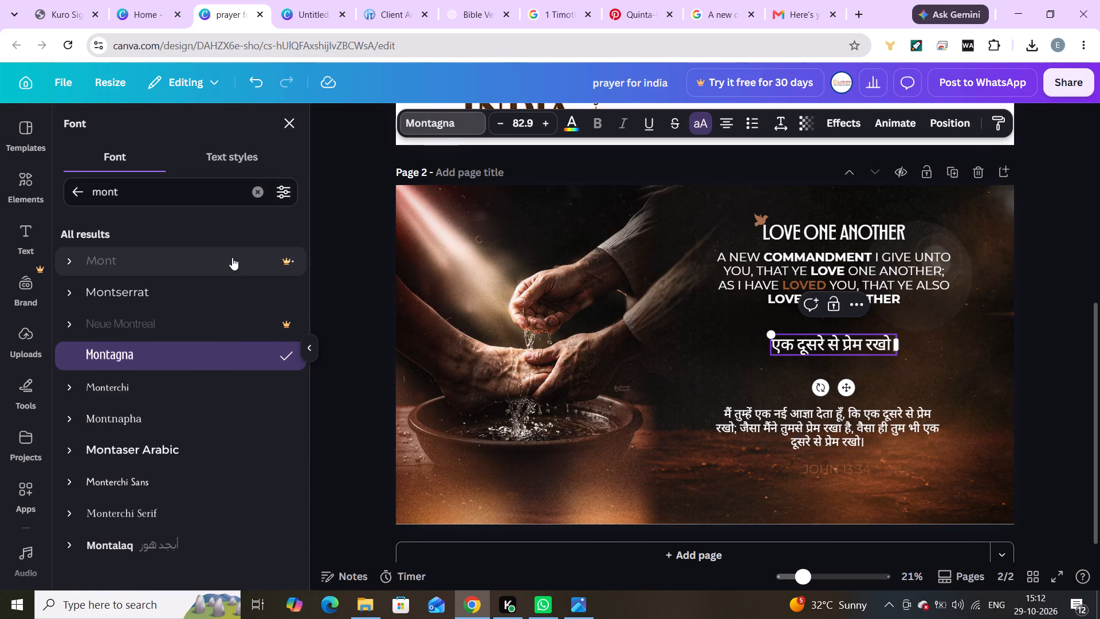
{"action": "triple_click", "coordinate": [162, 189]}
{"action": "key", "text": "BackSpace"}
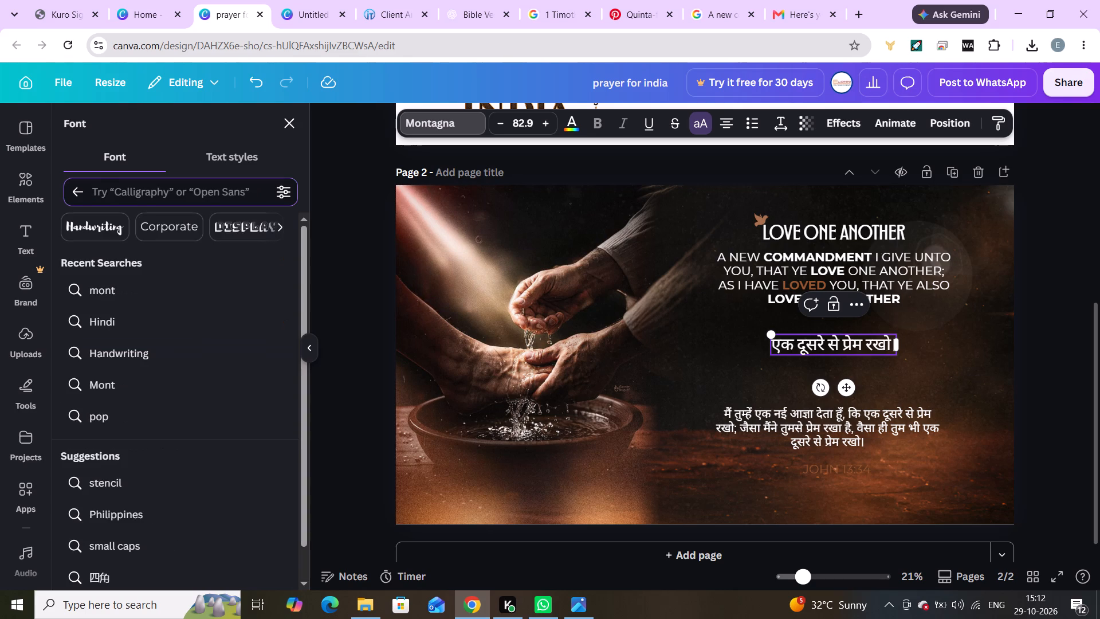
{"action": "left_click", "coordinate": [159, 315]}
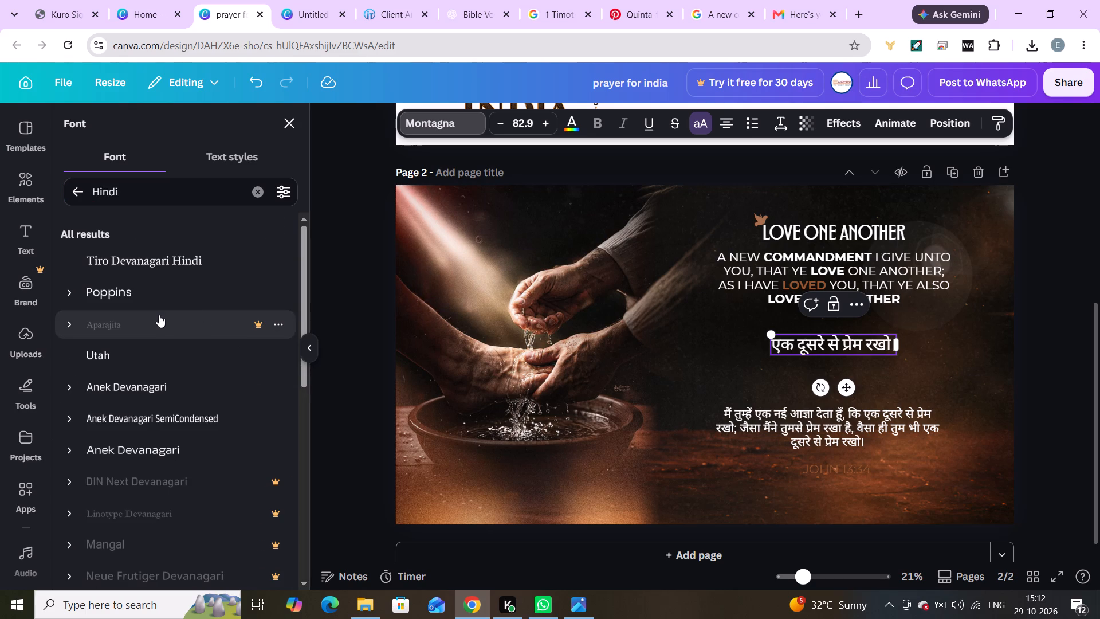
{"action": "left_click", "coordinate": [128, 255]}
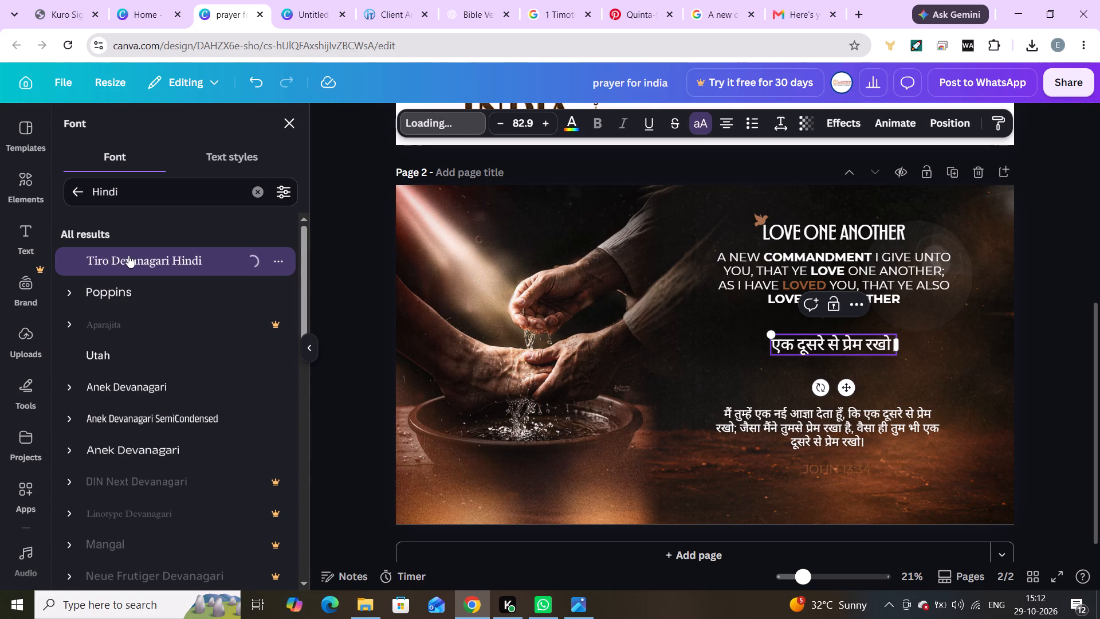
{"action": "left_click", "coordinate": [119, 299]}
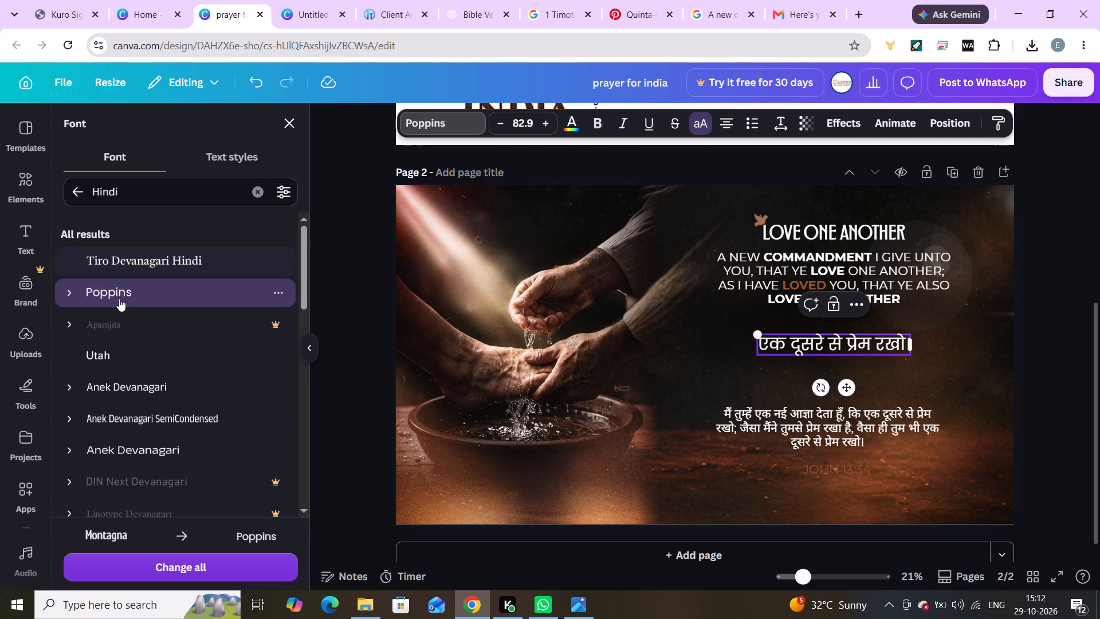
{"action": "left_click", "coordinate": [120, 398]}
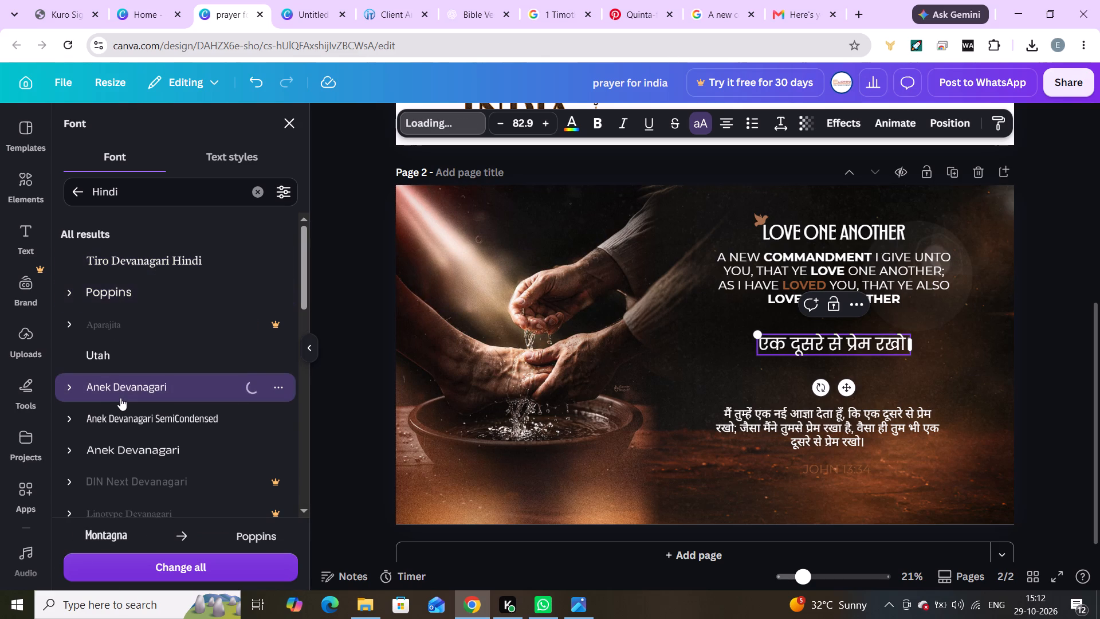
{"action": "left_click", "coordinate": [133, 414]}
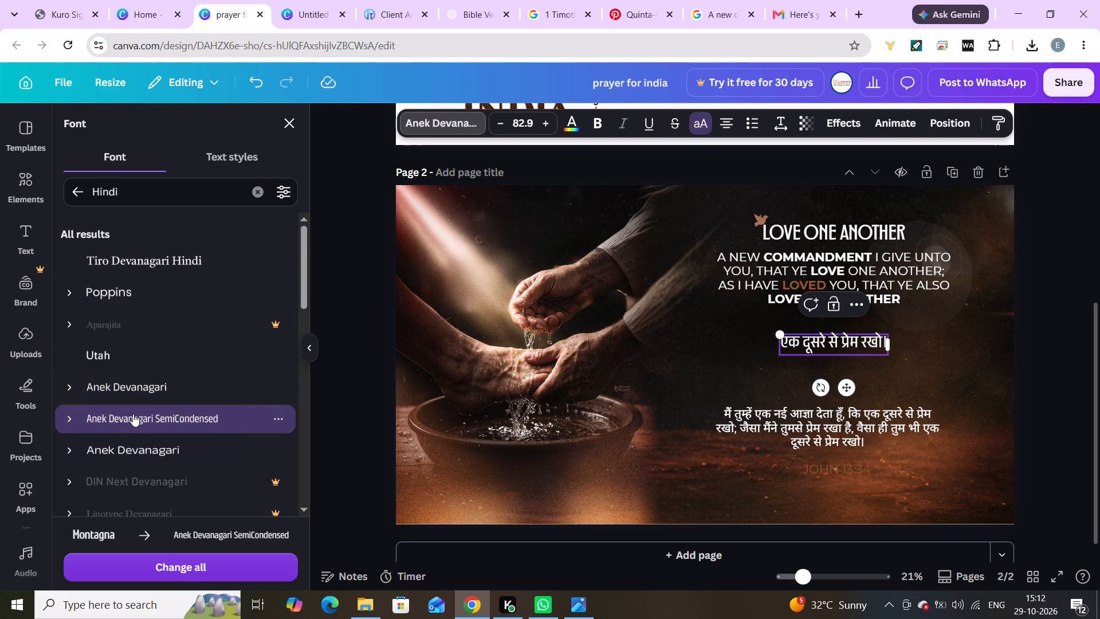
{"action": "left_click", "coordinate": [135, 439]}
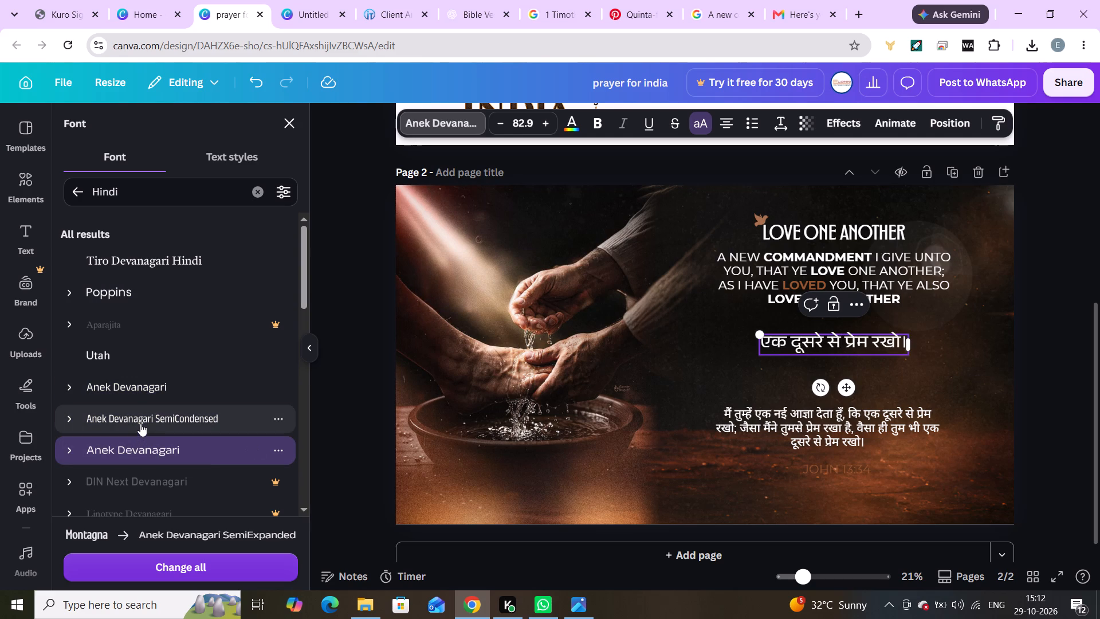
{"action": "left_click", "coordinate": [140, 424]}
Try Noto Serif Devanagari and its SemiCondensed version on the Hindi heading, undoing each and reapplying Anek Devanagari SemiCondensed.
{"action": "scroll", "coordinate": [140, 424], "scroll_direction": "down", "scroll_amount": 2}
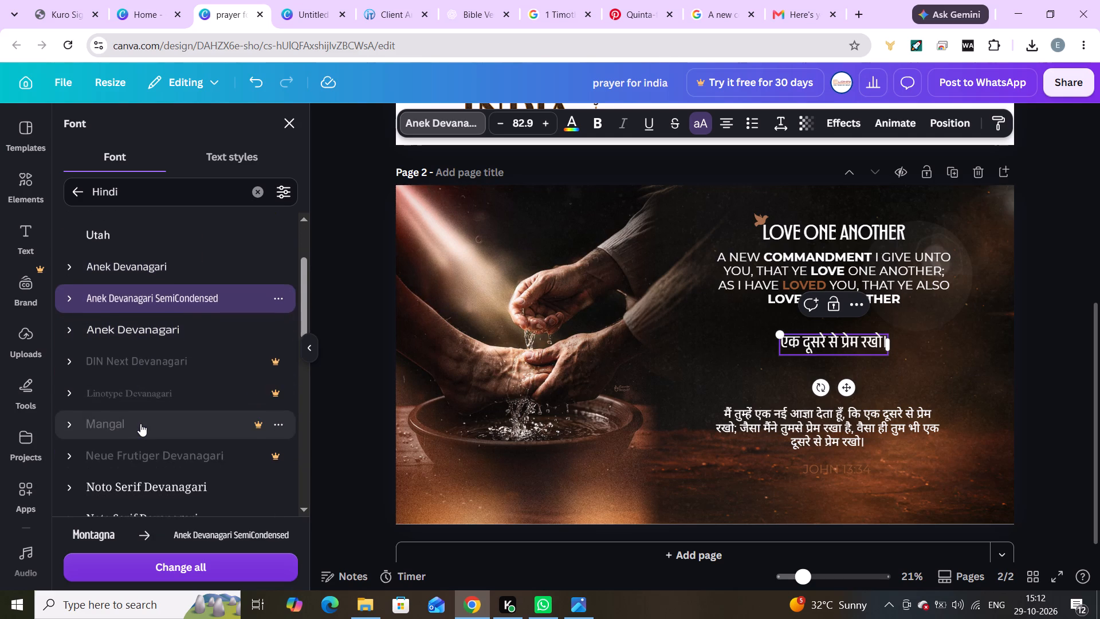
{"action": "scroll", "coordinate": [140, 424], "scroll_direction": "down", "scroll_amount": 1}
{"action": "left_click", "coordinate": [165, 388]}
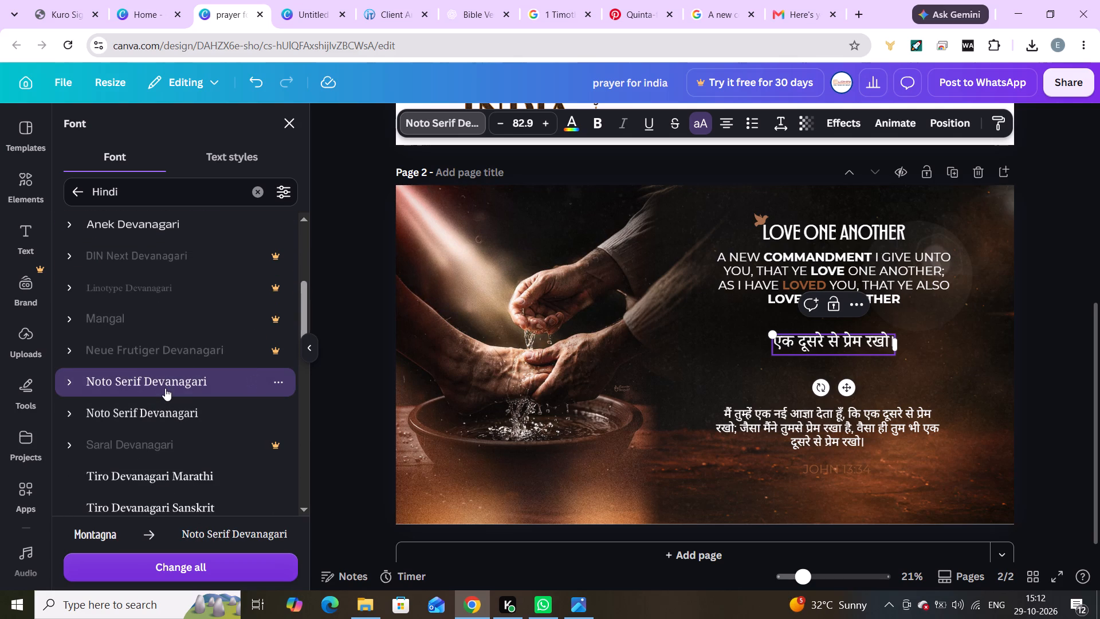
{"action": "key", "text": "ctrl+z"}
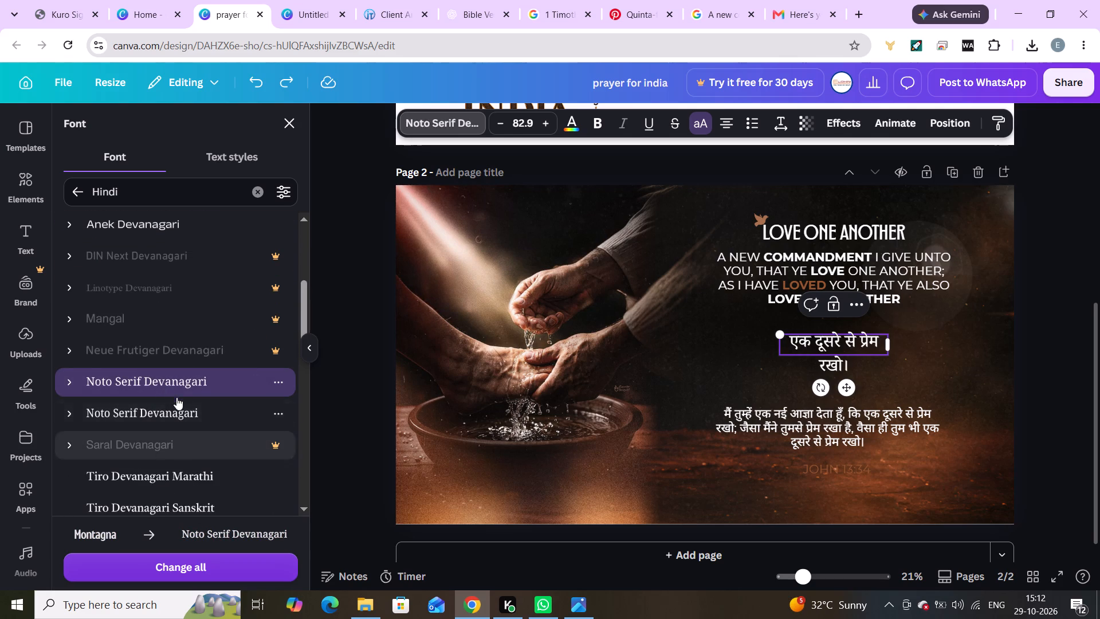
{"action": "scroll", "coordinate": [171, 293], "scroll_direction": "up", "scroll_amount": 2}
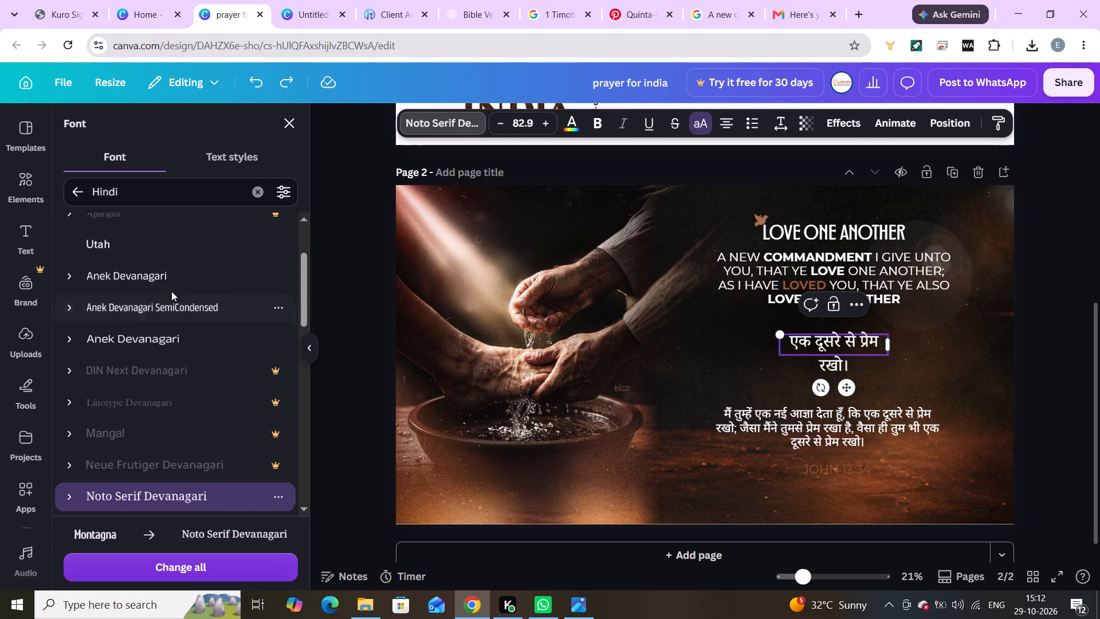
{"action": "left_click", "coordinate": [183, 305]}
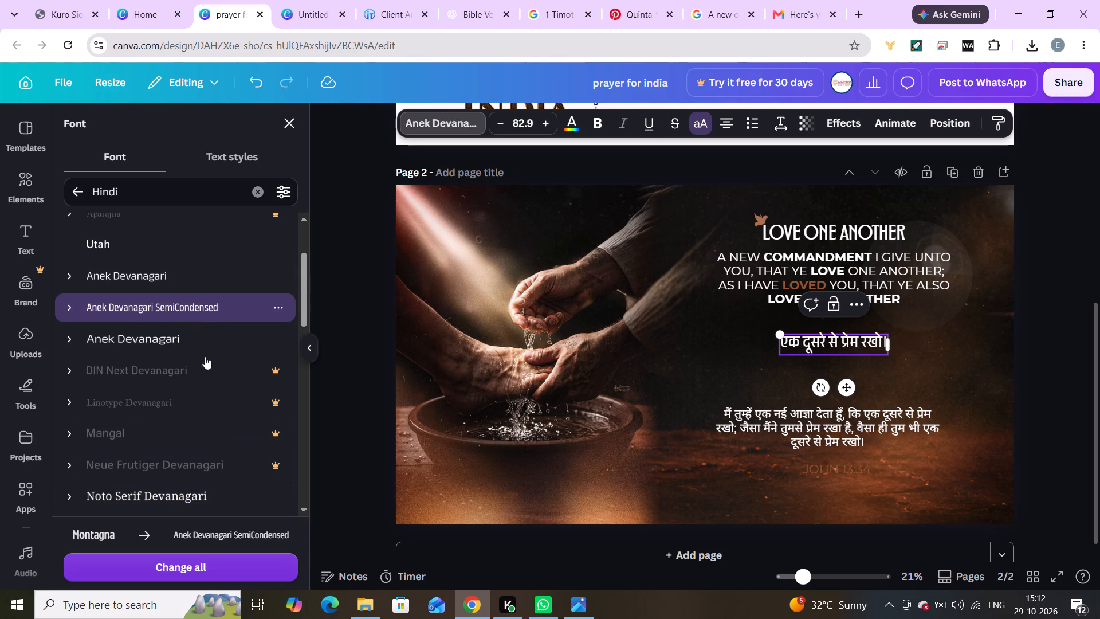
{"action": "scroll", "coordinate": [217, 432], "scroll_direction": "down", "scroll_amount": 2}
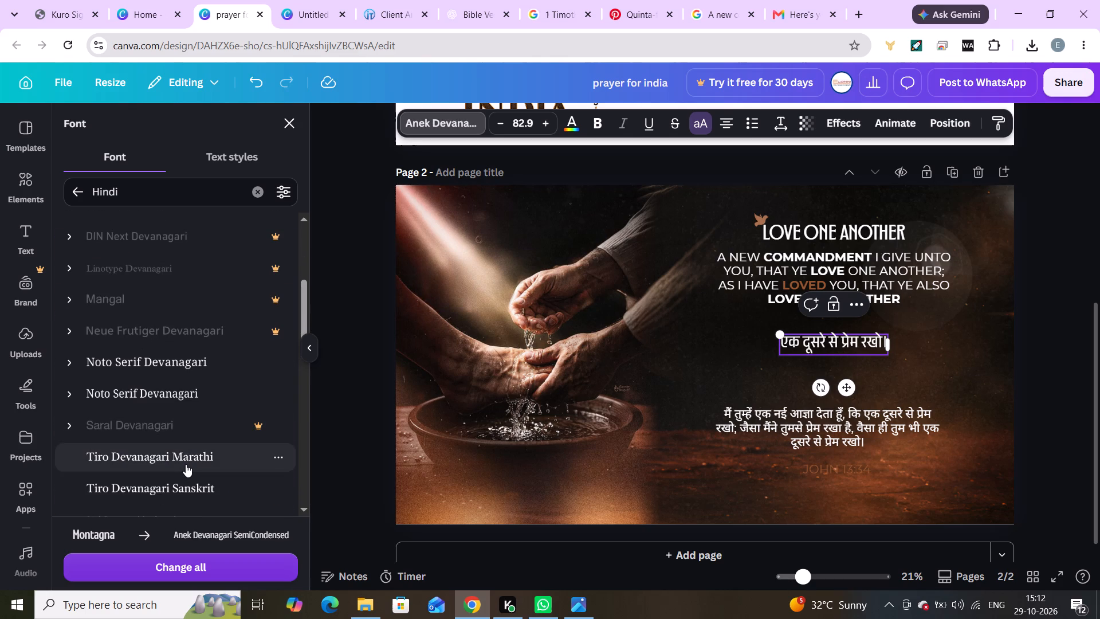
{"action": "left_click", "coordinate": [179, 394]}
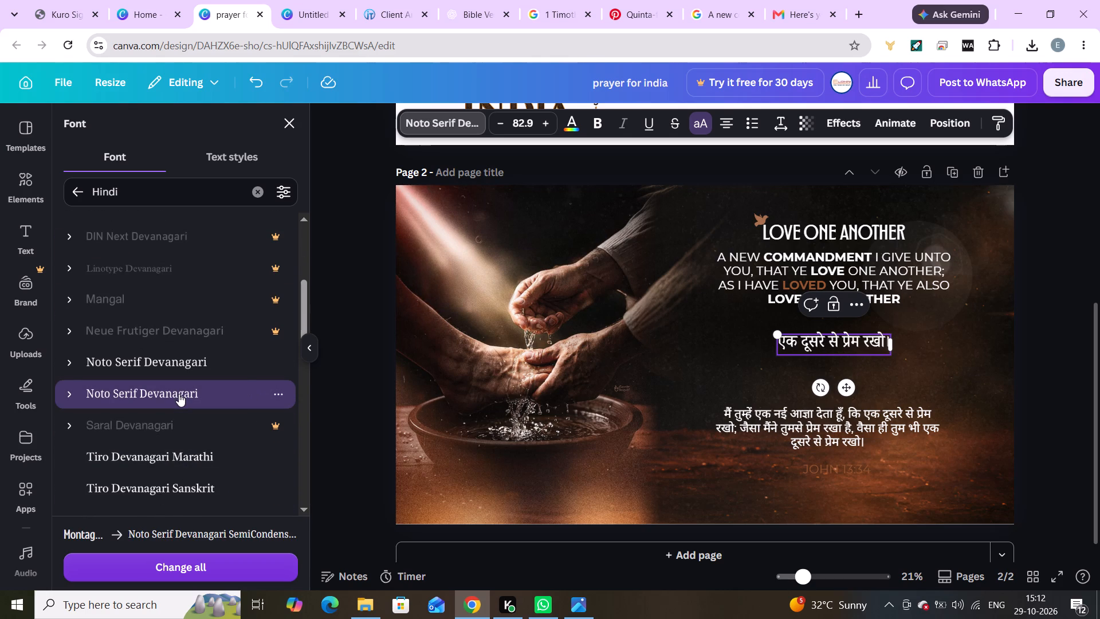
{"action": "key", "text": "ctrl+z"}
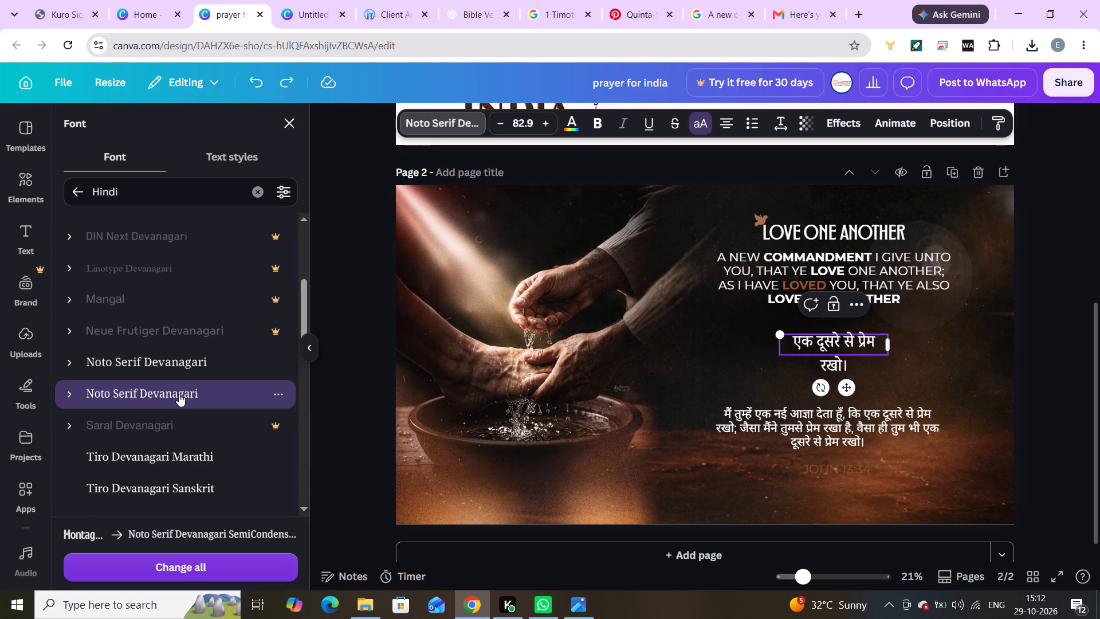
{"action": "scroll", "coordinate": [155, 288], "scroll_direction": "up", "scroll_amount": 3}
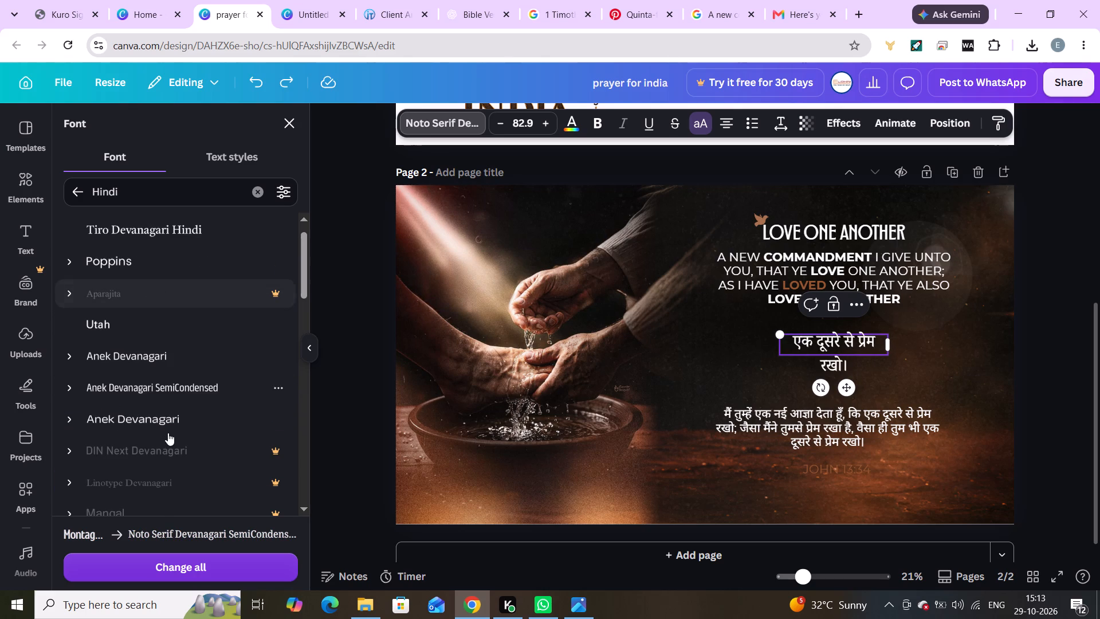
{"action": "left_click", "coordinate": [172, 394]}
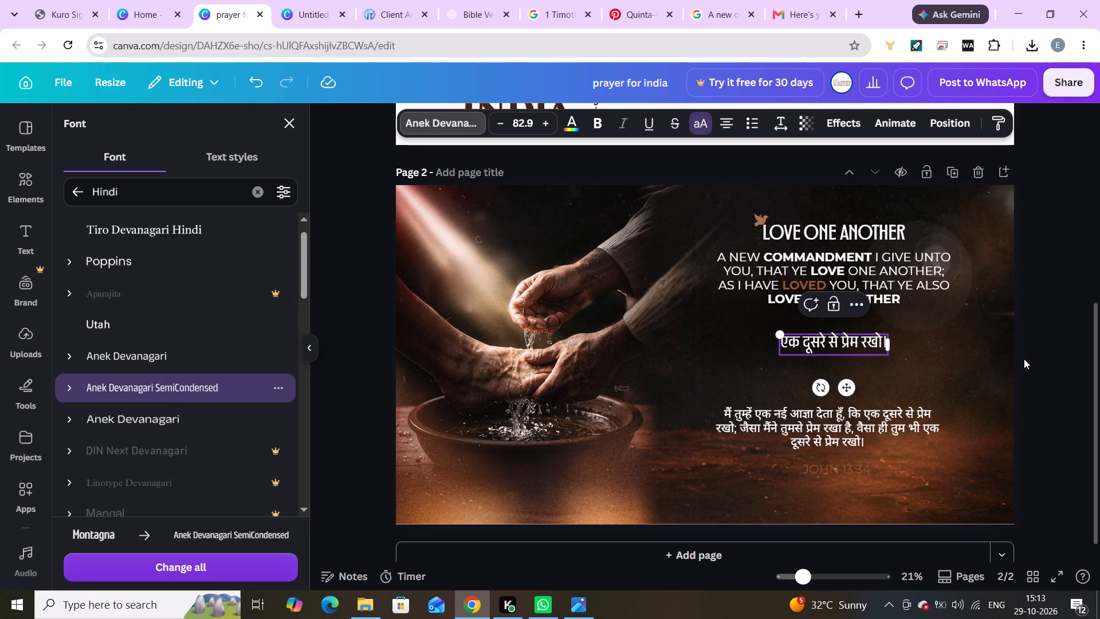
Make the whole Hindi heading bold.
{"action": "left_click", "coordinate": [594, 126]}
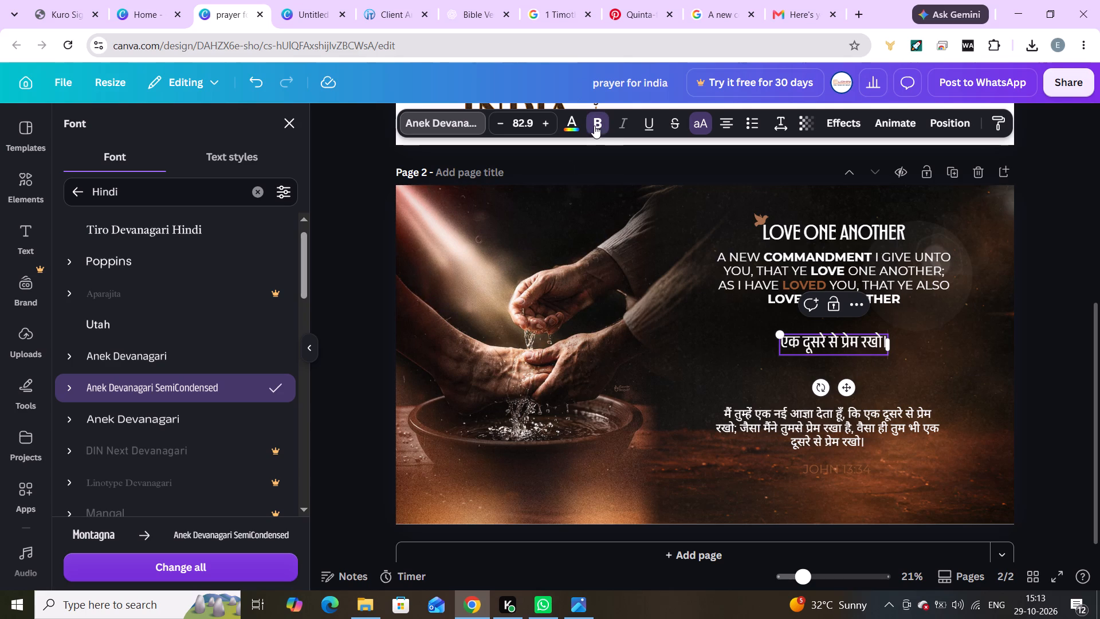
{"action": "left_click", "coordinate": [1038, 318]}
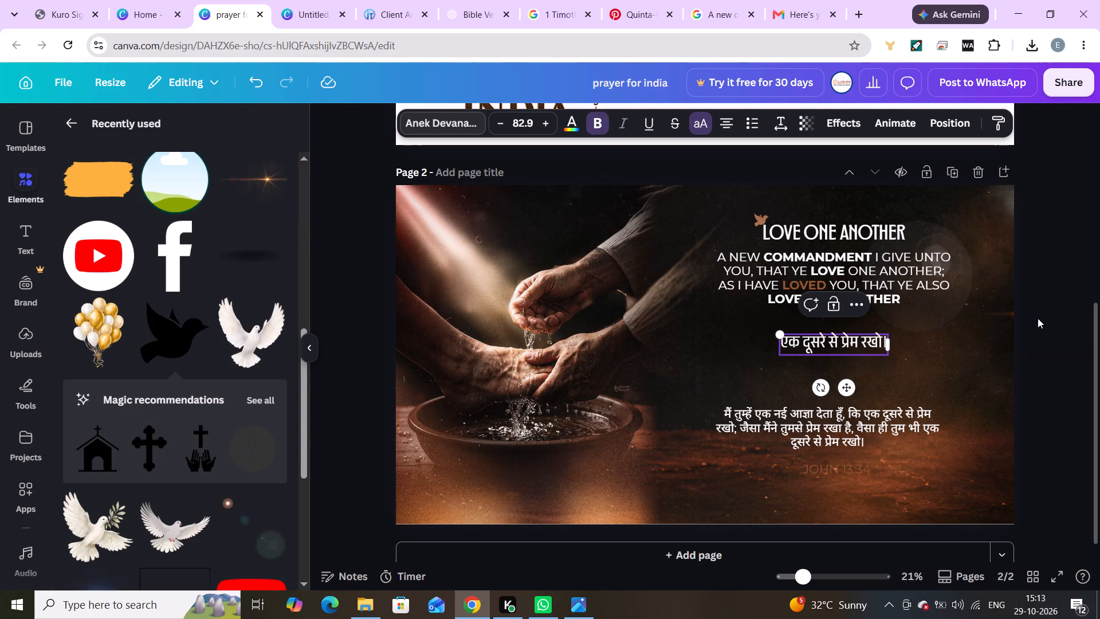
{"action": "left_click", "coordinate": [1038, 318]}
{"action": "left_click", "coordinate": [815, 330]}
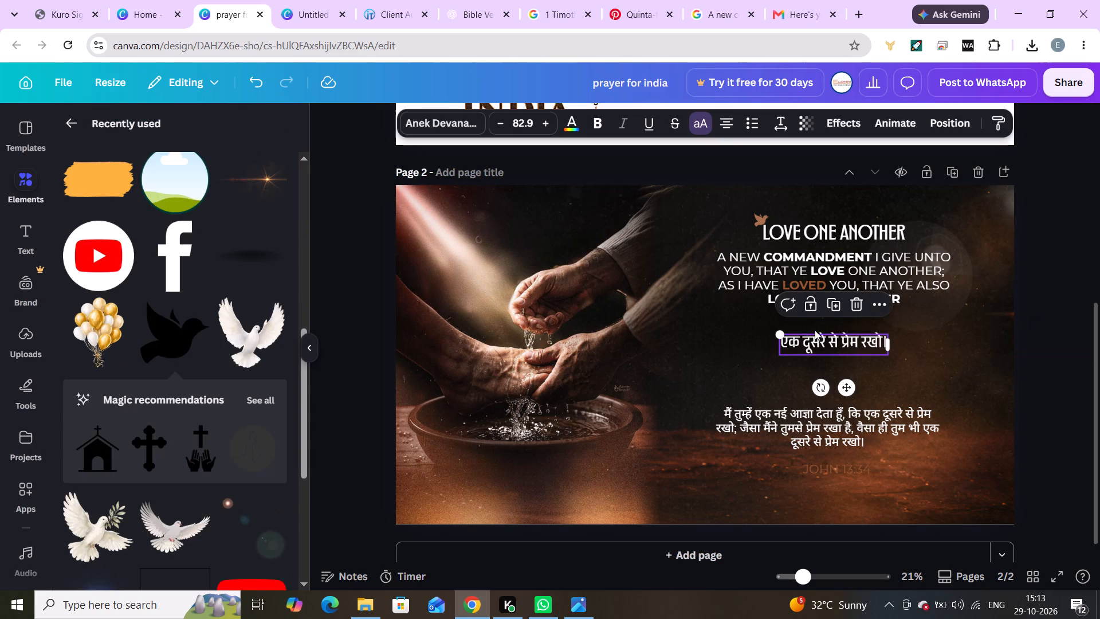
{"action": "left_click", "coordinate": [592, 123]}
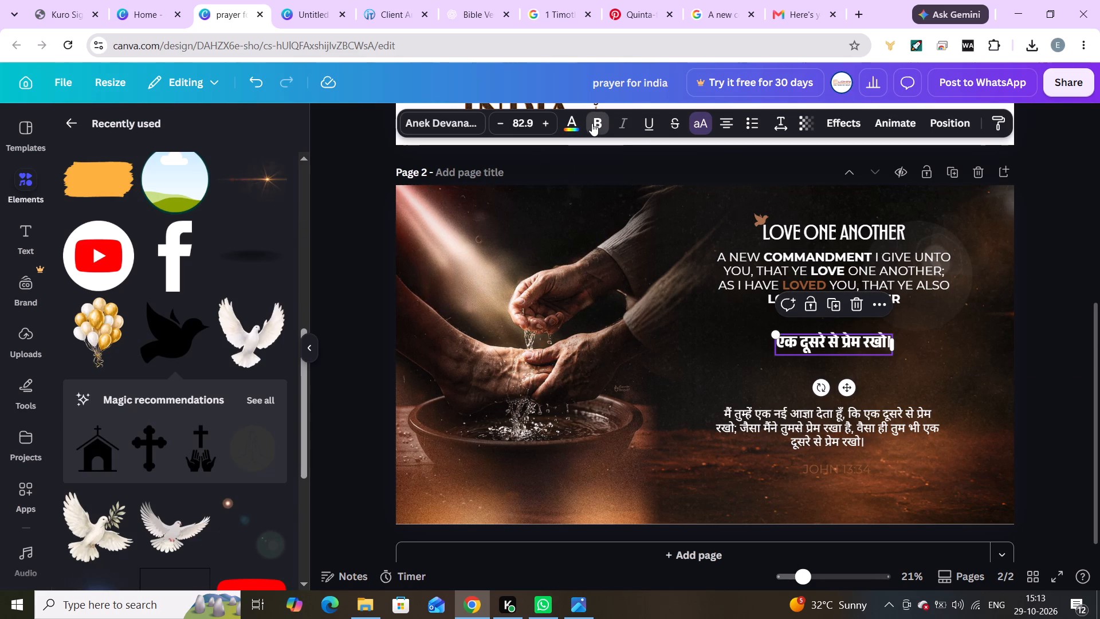
{"action": "left_click", "coordinate": [1059, 347]}
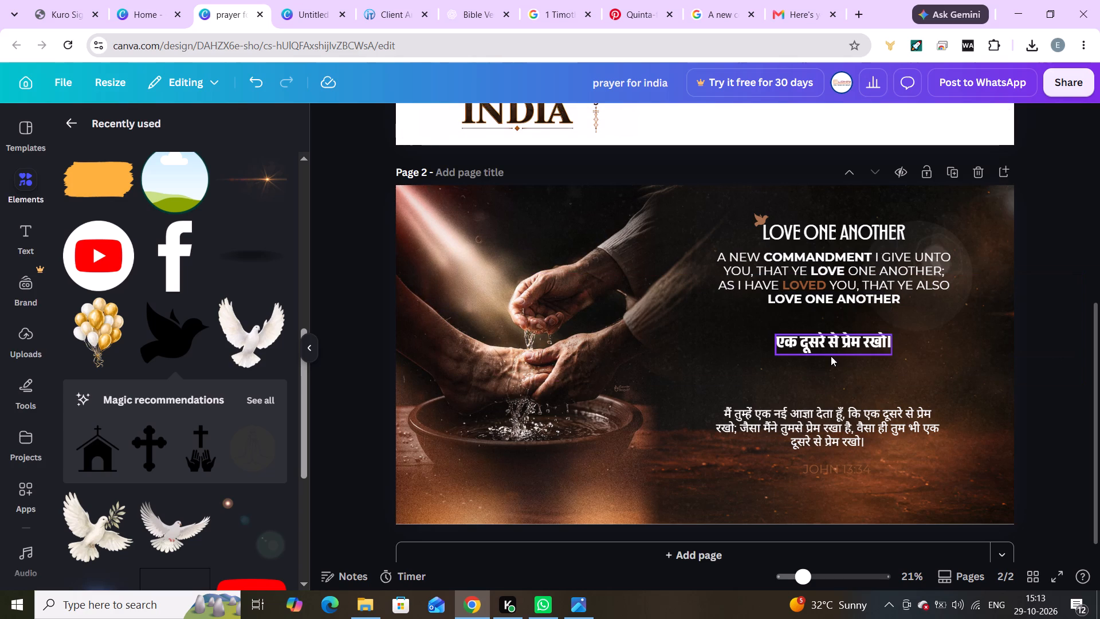
Move the Hindi verse up so it sits just below the Hindi heading एक दूसरे से प्रेम रखो।.
{"action": "left_click_drag", "start_coordinate": [828, 440], "coordinate": [842, 391]}
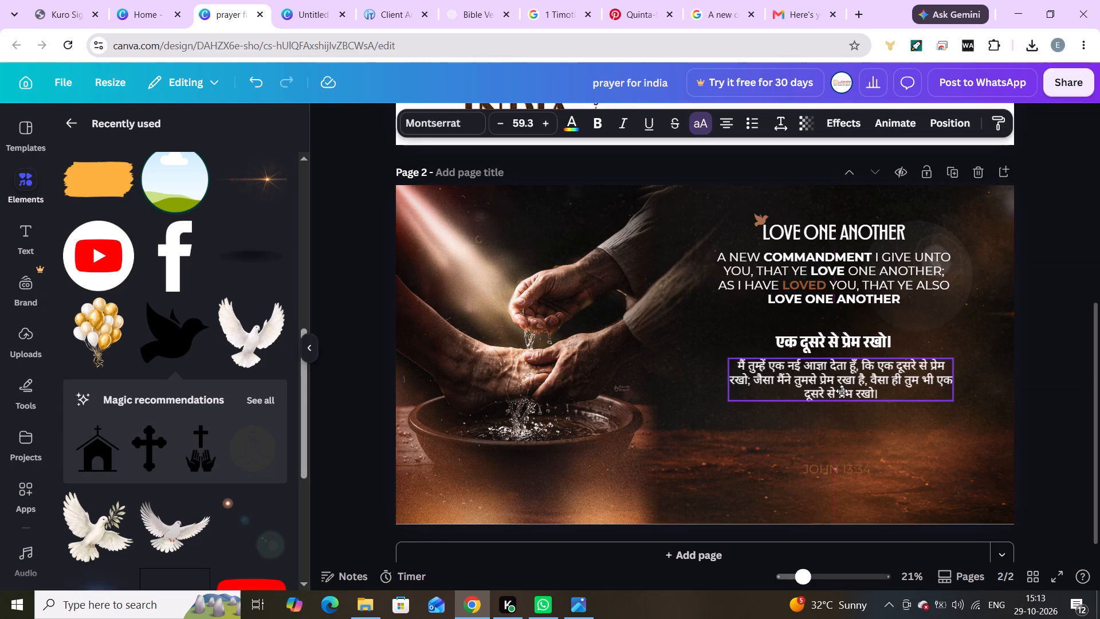
{"action": "left_click_drag", "start_coordinate": [842, 391], "coordinate": [840, 394]}
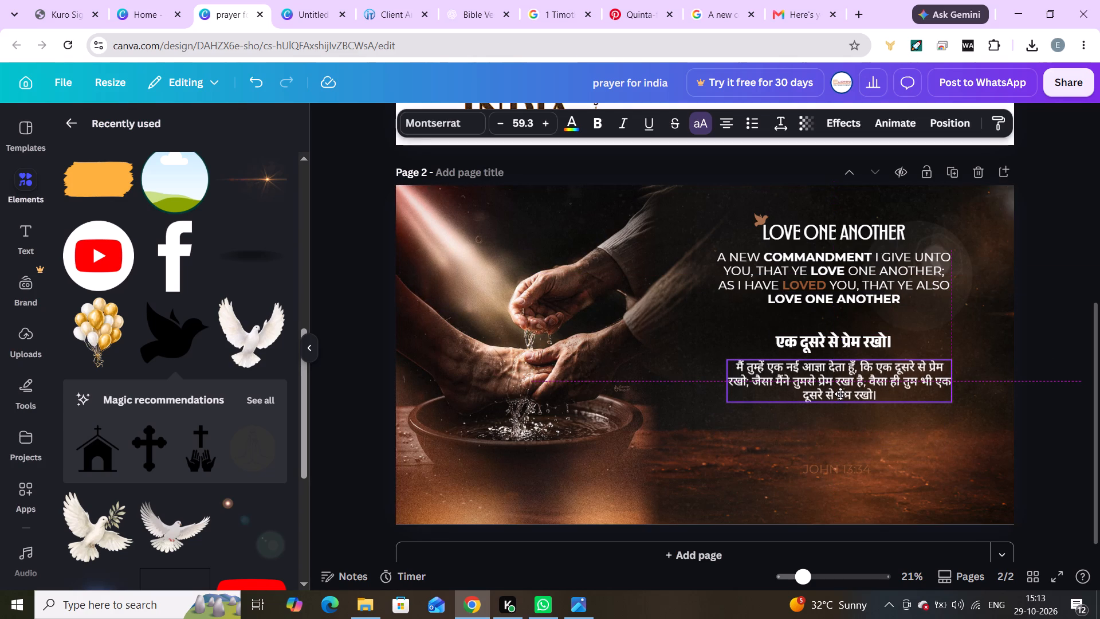
{"action": "left_click_drag", "start_coordinate": [840, 394], "coordinate": [840, 394]}
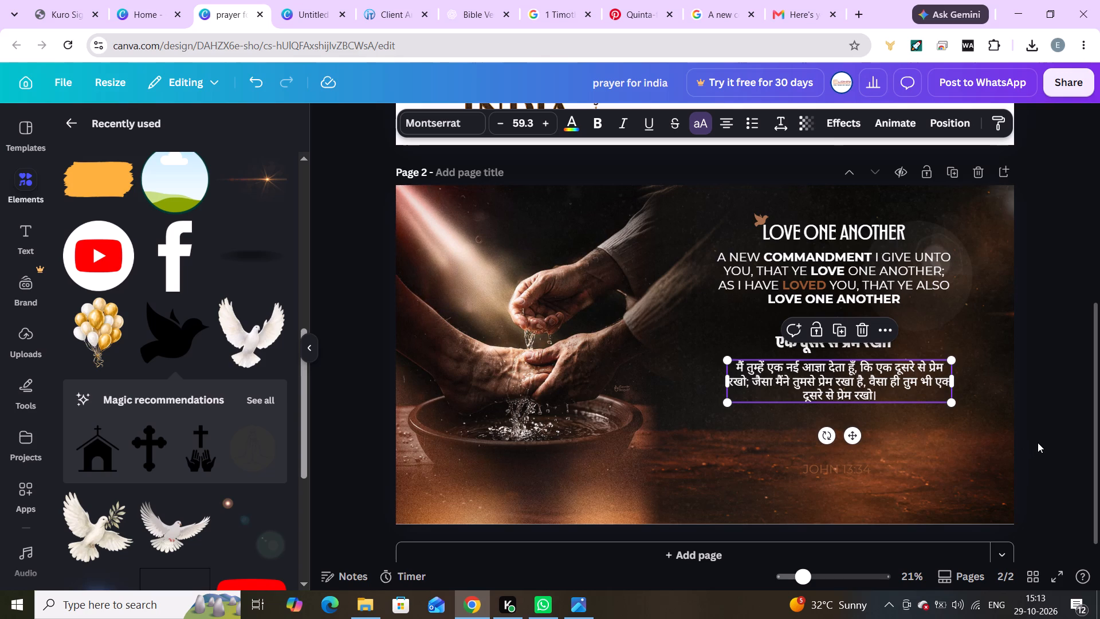
{"action": "left_click", "coordinate": [1038, 442]}
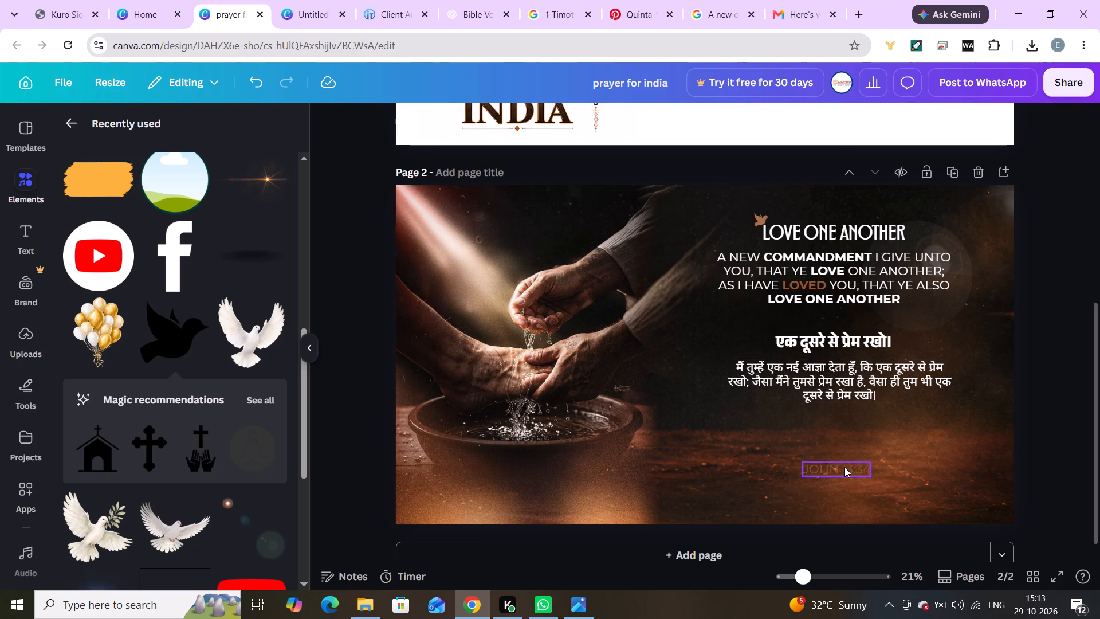
Move the JOHN 13:34 reference up to just beneath the Hindi verse.
{"action": "left_click_drag", "start_coordinate": [844, 467], "coordinate": [847, 423]}
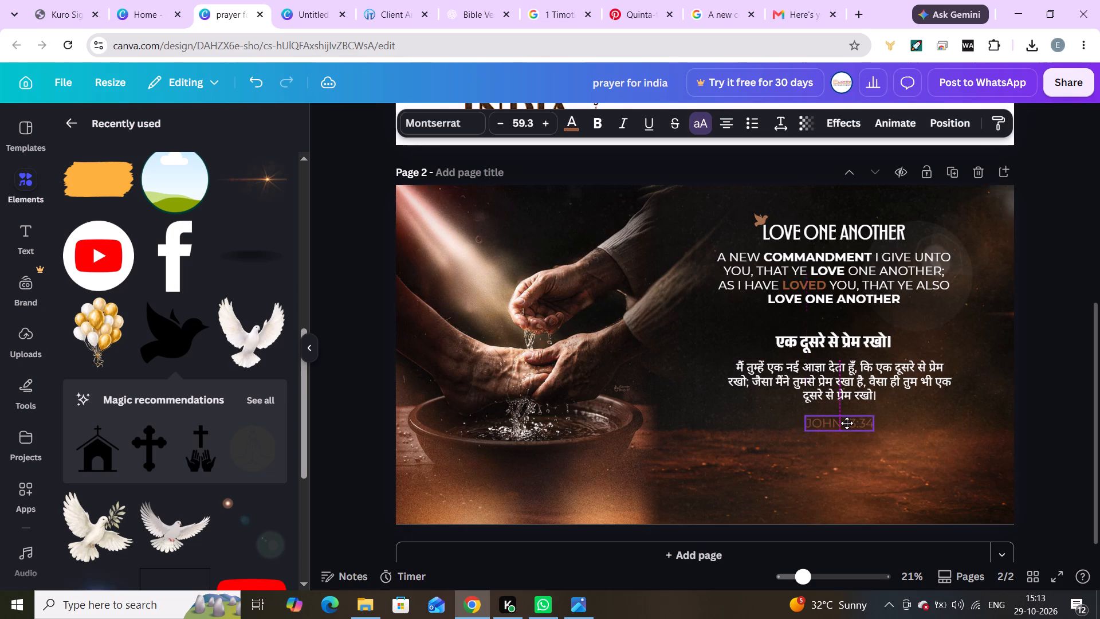
{"action": "left_click_drag", "start_coordinate": [847, 423], "coordinate": [841, 430]}
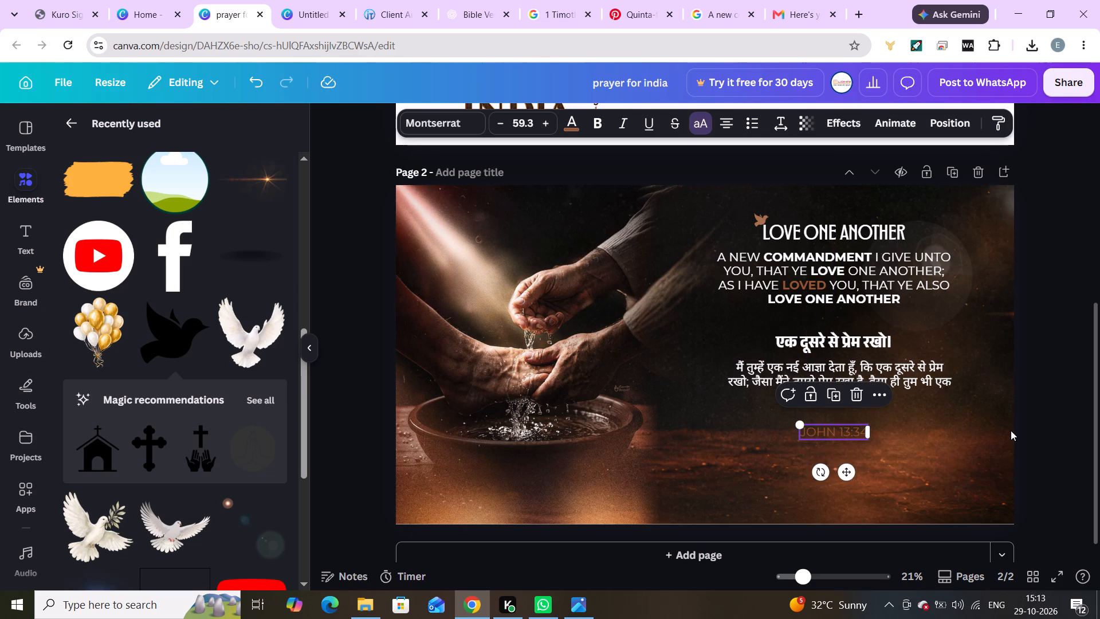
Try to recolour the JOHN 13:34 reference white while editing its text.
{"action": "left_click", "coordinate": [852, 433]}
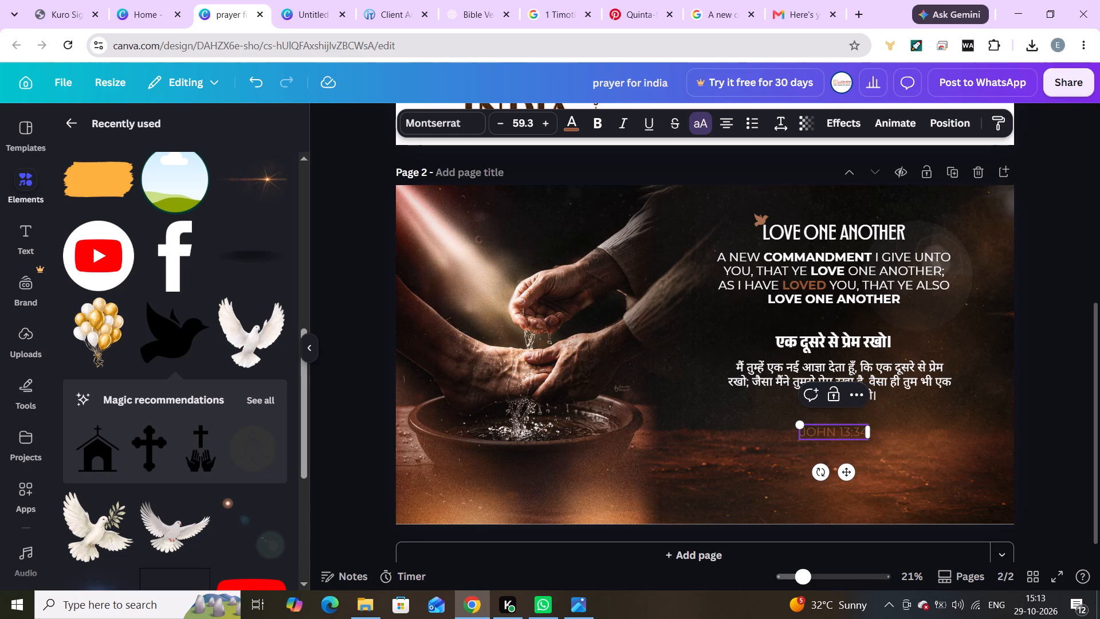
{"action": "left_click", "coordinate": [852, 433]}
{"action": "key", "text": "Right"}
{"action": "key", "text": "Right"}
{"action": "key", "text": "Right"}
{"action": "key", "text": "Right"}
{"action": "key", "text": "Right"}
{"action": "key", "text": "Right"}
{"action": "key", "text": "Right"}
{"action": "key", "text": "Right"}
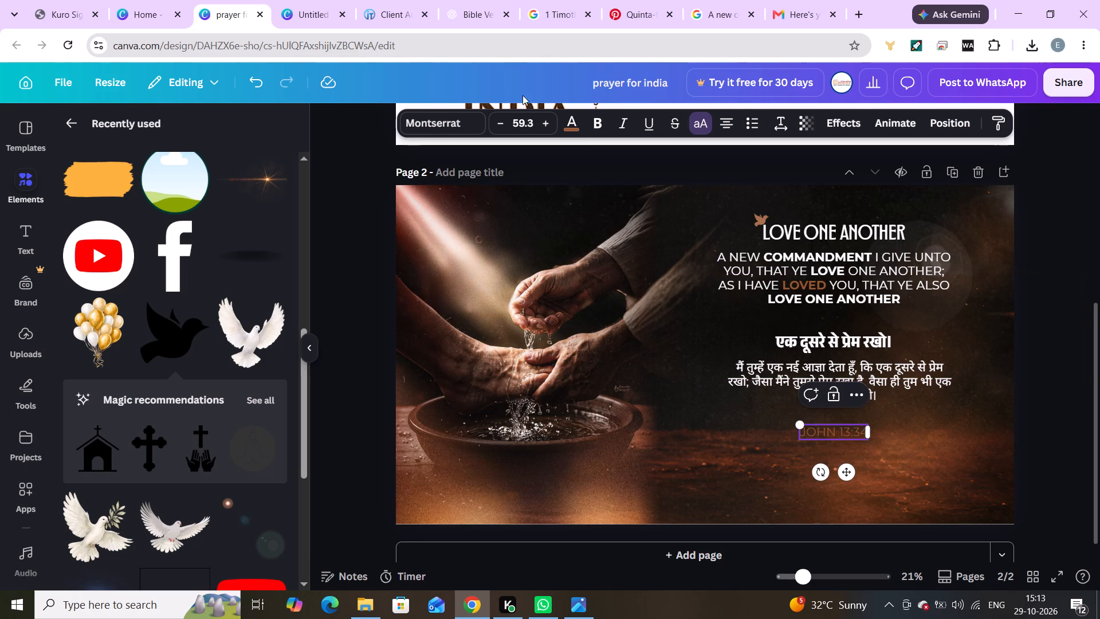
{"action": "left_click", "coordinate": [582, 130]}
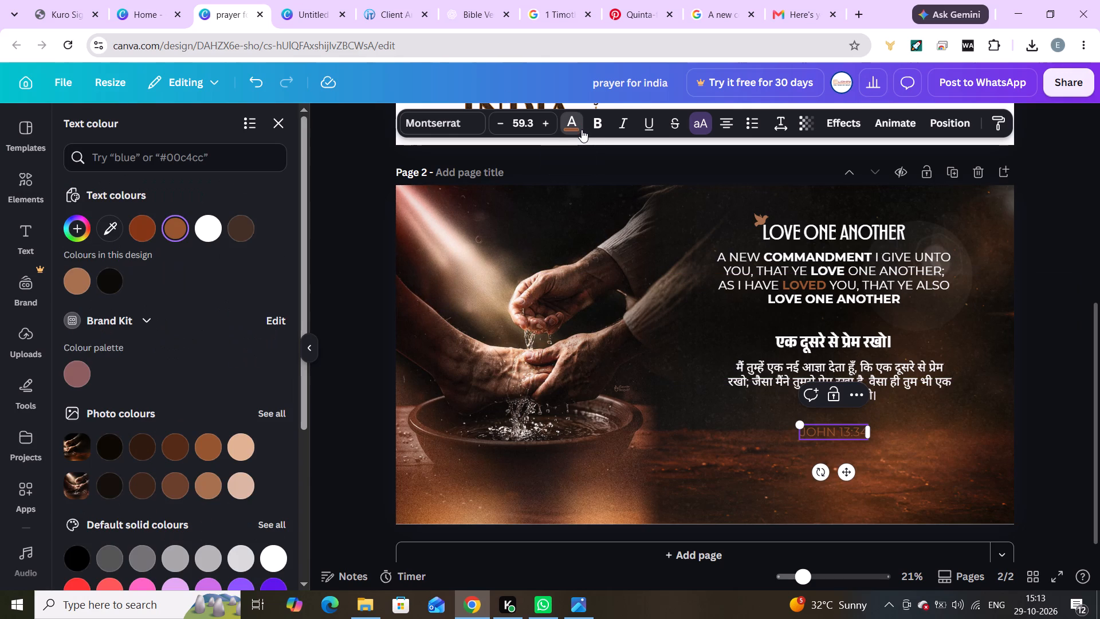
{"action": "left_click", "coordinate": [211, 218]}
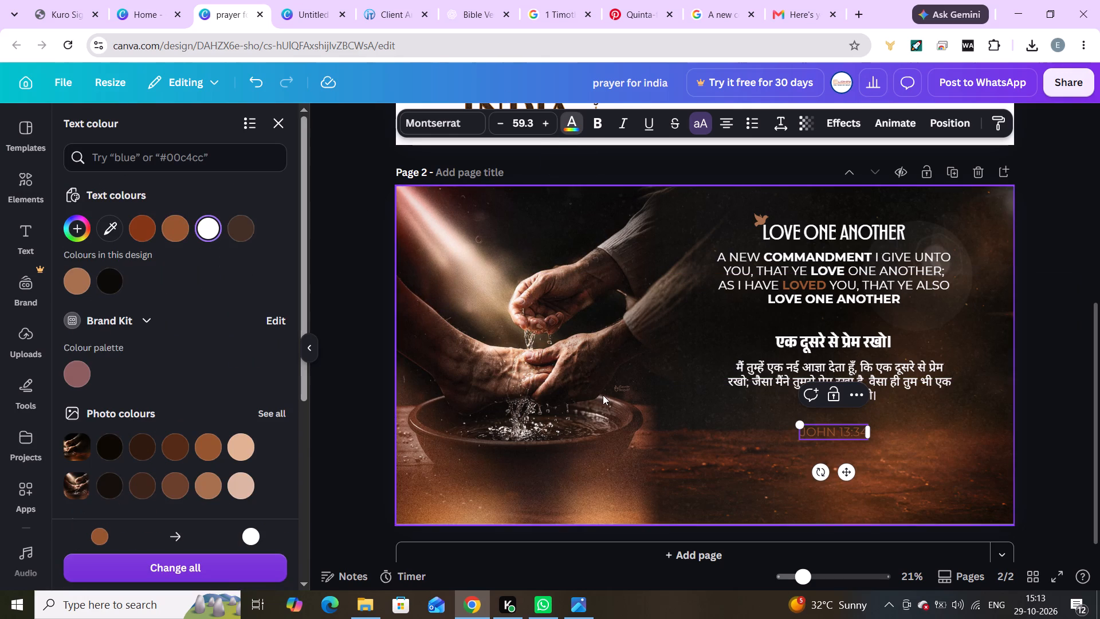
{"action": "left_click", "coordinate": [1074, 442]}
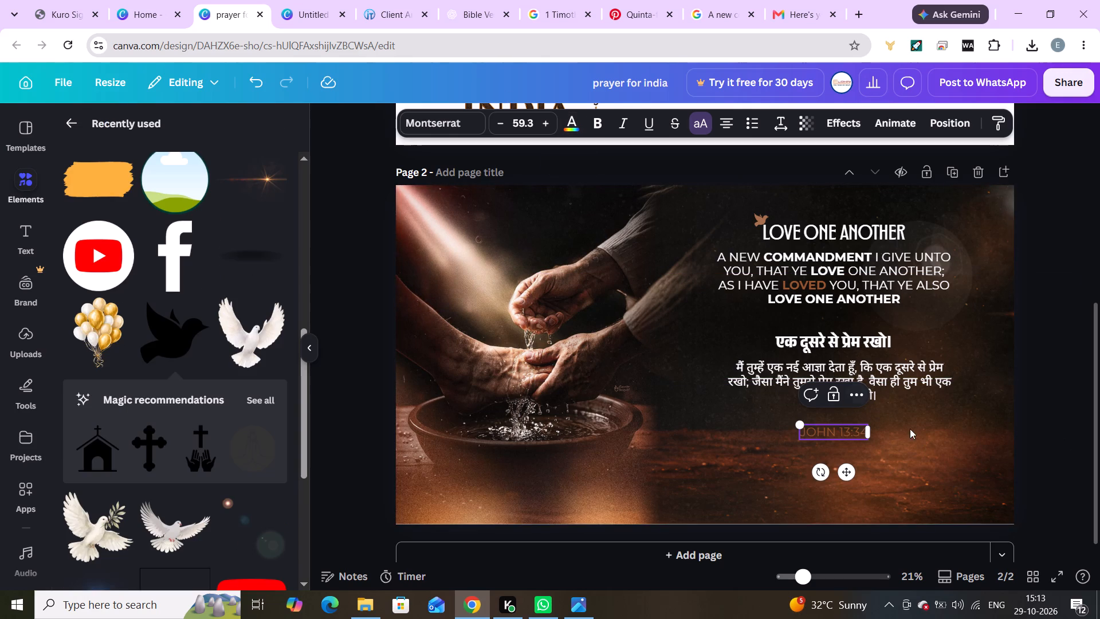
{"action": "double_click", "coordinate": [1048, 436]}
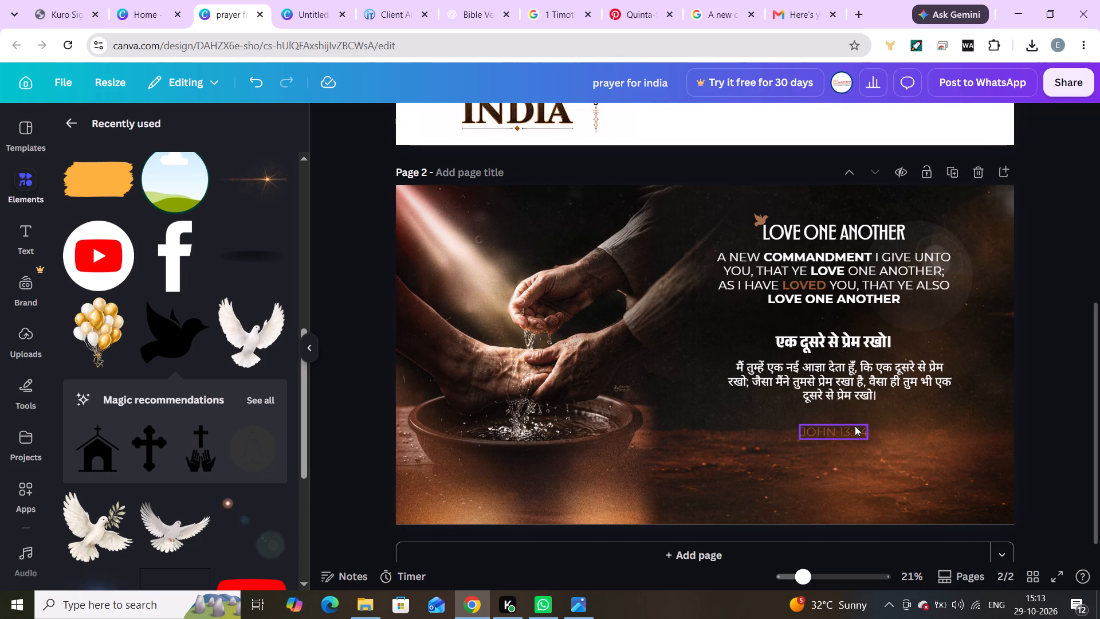
Recolour the whole JOHN 13:34 text box white.
{"action": "left_click", "coordinate": [855, 426]}
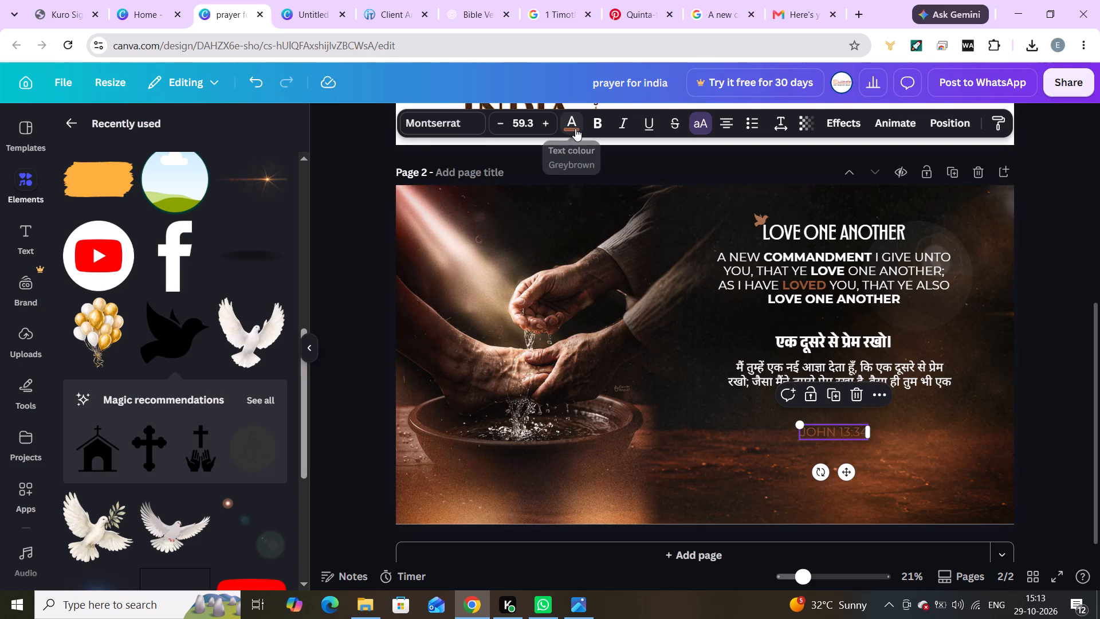
{"action": "left_click", "coordinate": [575, 128]}
{"action": "left_click", "coordinate": [207, 229]}
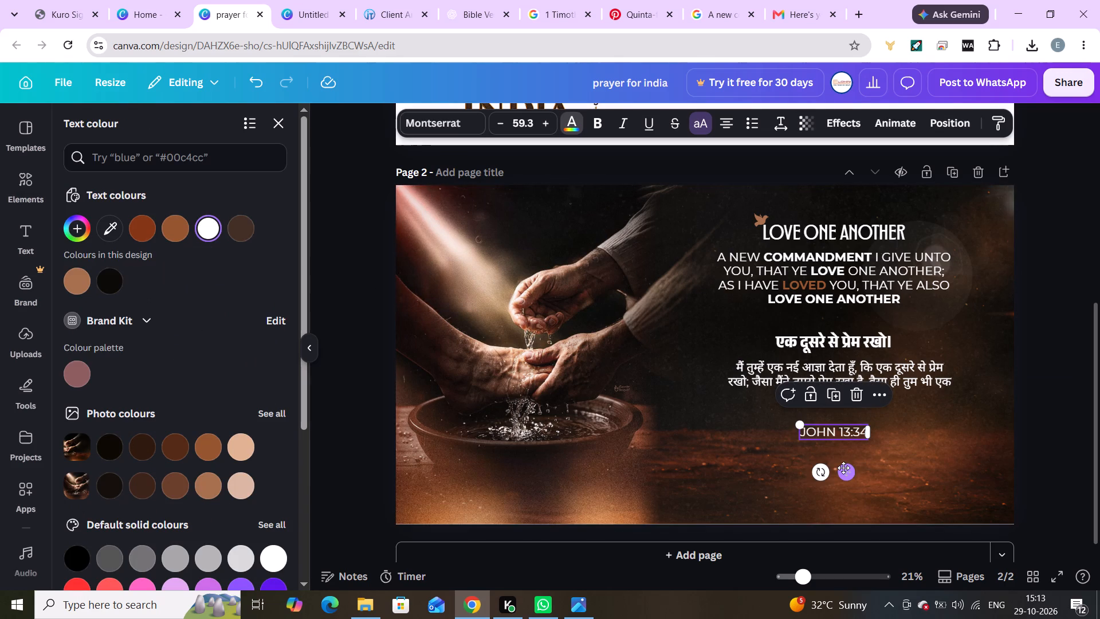
Nudge the JOHN 13:34 reference slightly closer to the Hindi verse and centre it beneath the verse.
{"action": "left_click_drag", "start_coordinate": [844, 468], "coordinate": [850, 460]}
{"action": "left_click", "coordinate": [1038, 471]}
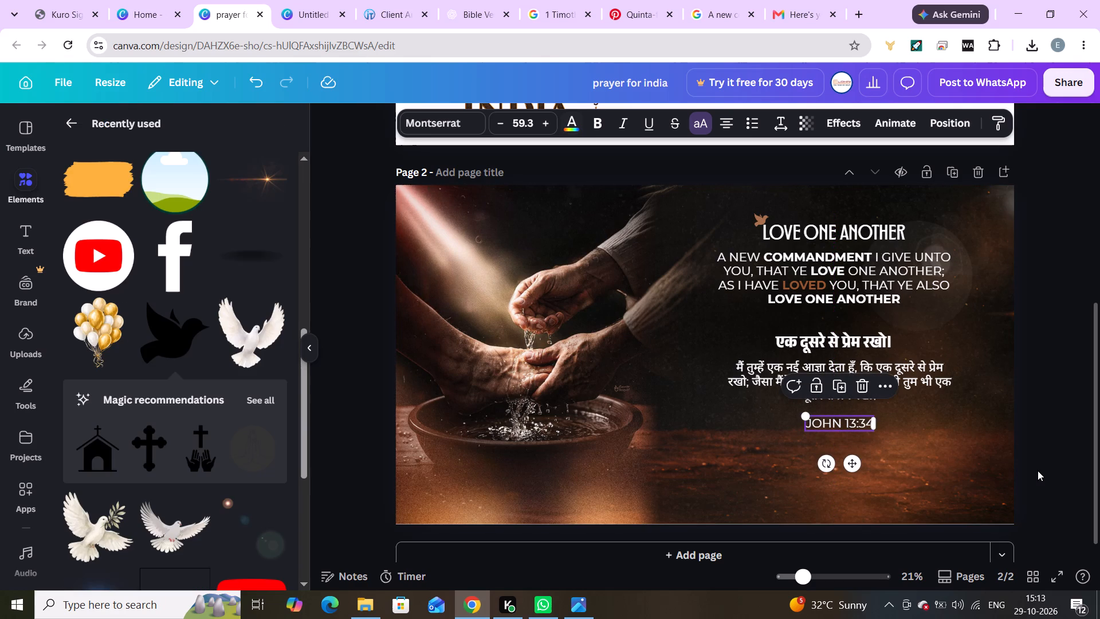
{"action": "double_click", "coordinate": [1038, 471]}
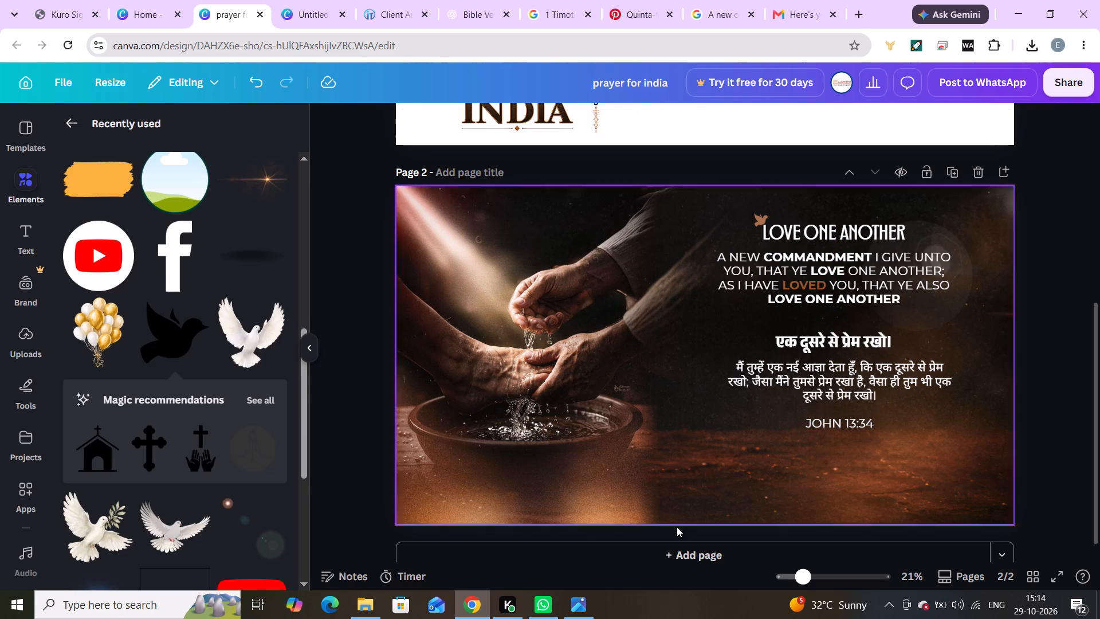
Select the dove, both headings, both verses and the JOHN 13:34 reference together, without the background images.
{"action": "left_click_drag", "start_coordinate": [832, 472], "coordinate": [842, 246]}
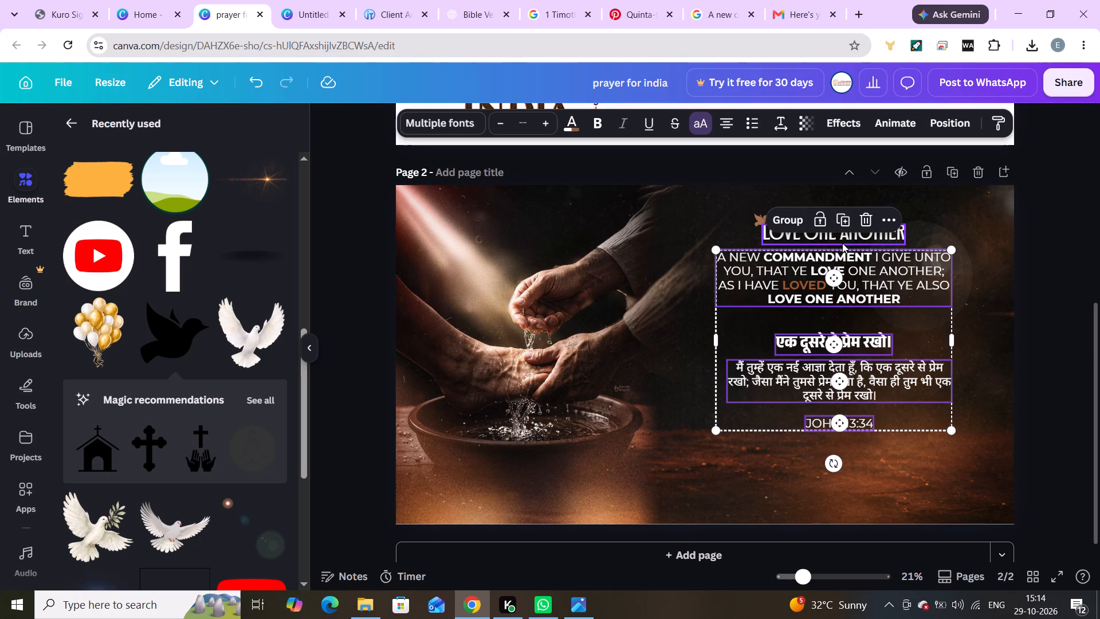
{"action": "left_click", "coordinate": [1028, 312]}
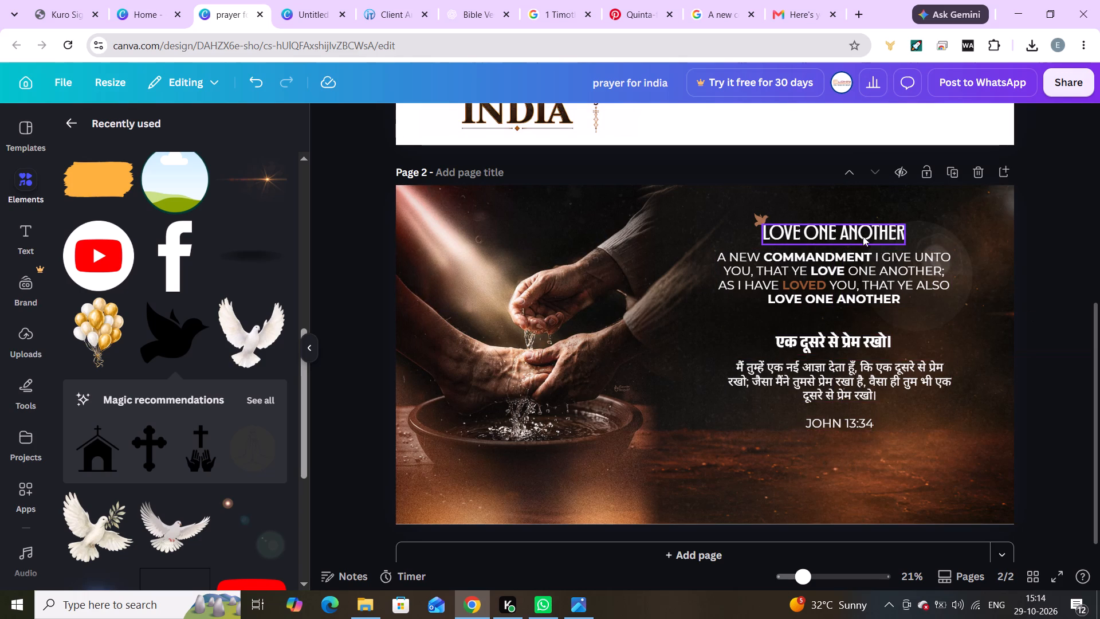
{"action": "left_click_drag", "start_coordinate": [858, 480], "coordinate": [882, 281]}
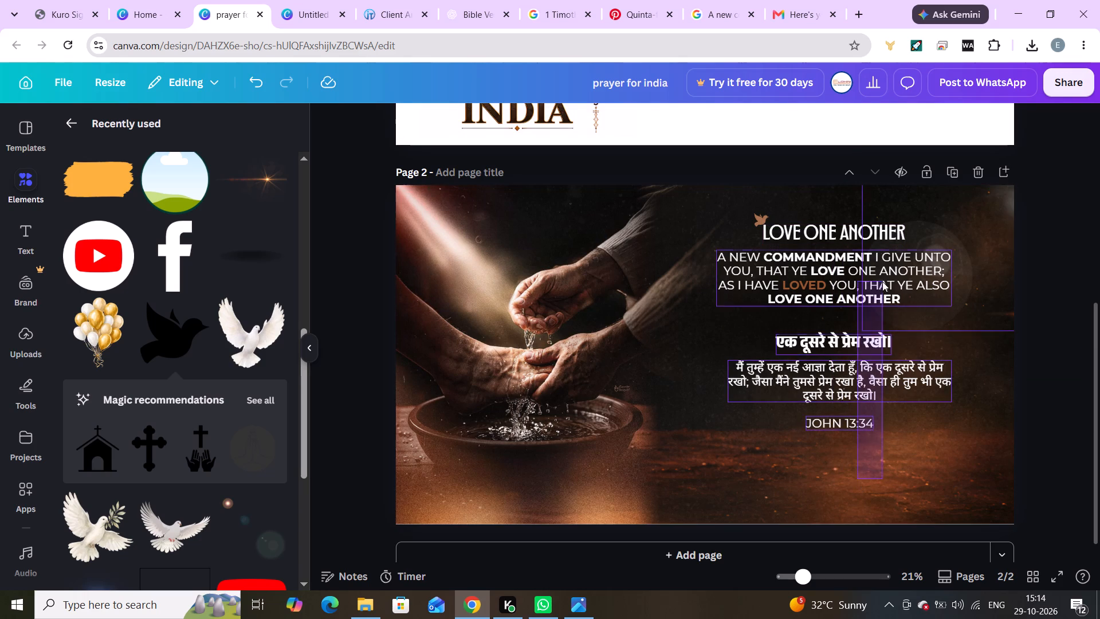
{"action": "left_click", "coordinate": [1047, 446]}
{"action": "left_click_drag", "start_coordinate": [820, 472], "coordinate": [804, 164]}
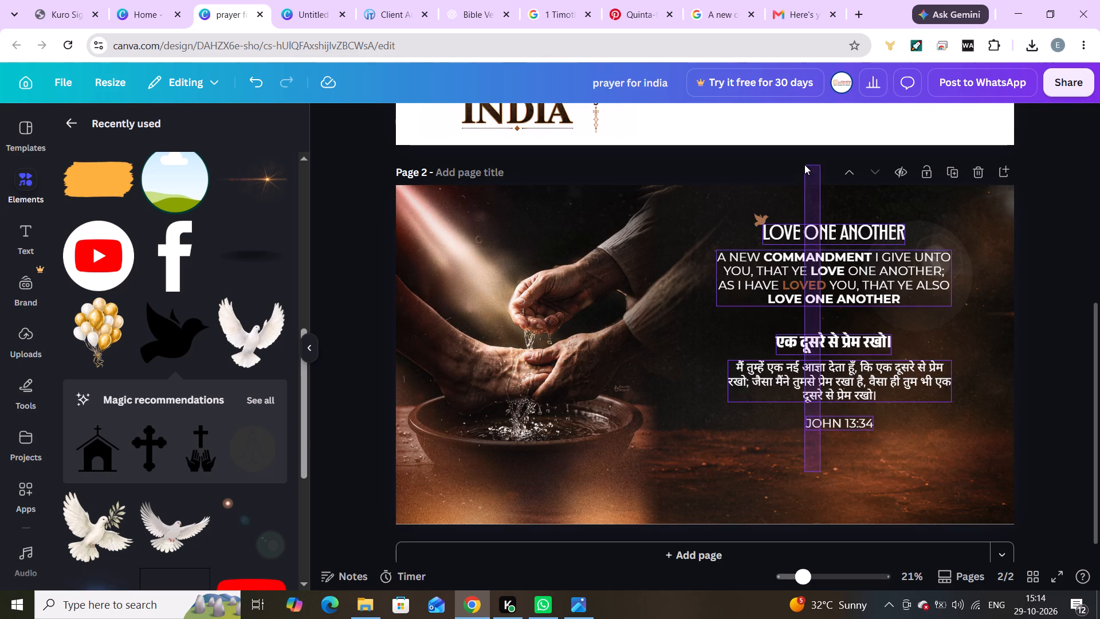
{"action": "left_click_drag", "start_coordinate": [804, 164], "coordinate": [804, 163]}
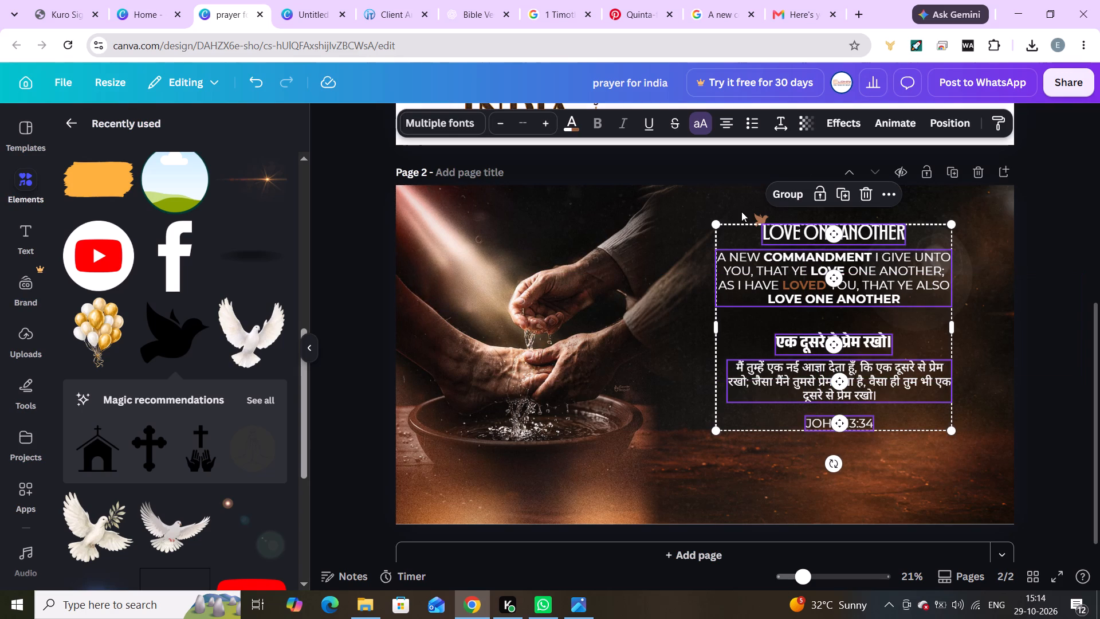
{"action": "left_click_drag", "start_coordinate": [742, 209], "coordinate": [837, 414]}
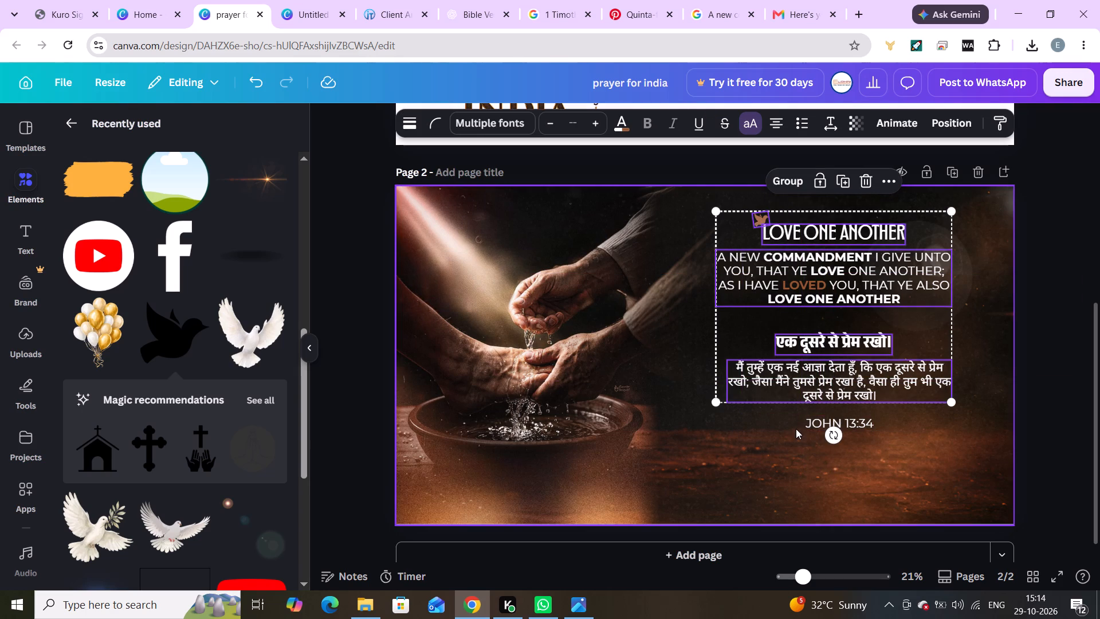
Move the dove, both headings, both verses and the JOHN 13:34 reference down together until the block is about vertically centred on page 2.
{"action": "left_click_drag", "start_coordinate": [814, 450], "coordinate": [749, 160]}
{"action": "key", "text": "Down"}
{"action": "key", "text": "Down"}
{"action": "key", "text": "Down"}
{"action": "key", "text": "Down"}
{"action": "key", "text": "Down"}
{"action": "key", "text": "Down"}
{"action": "key", "text": "Down"}
{"action": "key", "text": "Down"}
{"action": "key", "text": "Down"}
{"action": "key", "text": "Down"}
{"action": "key", "text": "Down"}
{"action": "key", "text": "Down"}
{"action": "key", "text": "Down"}
{"action": "key", "text": "Down"}
{"action": "key", "text": "Down"}
{"action": "key", "text": "Down"}
{"action": "key", "text": "Down"}
{"action": "key", "text": "Down"}
{"action": "key", "text": "Down"}
{"action": "key", "text": "Down"}
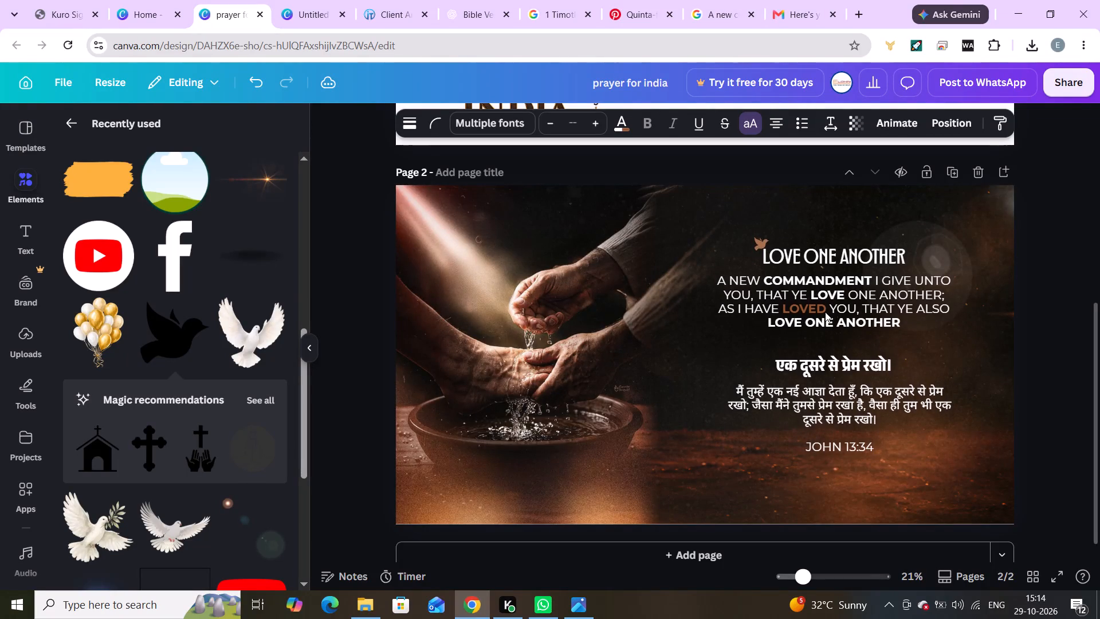
{"action": "key", "text": "Down"}
{"action": "key", "text": "Down"}
{"action": "key", "text": "Down"}
{"action": "key", "text": "Down"}
{"action": "key", "text": "Down"}
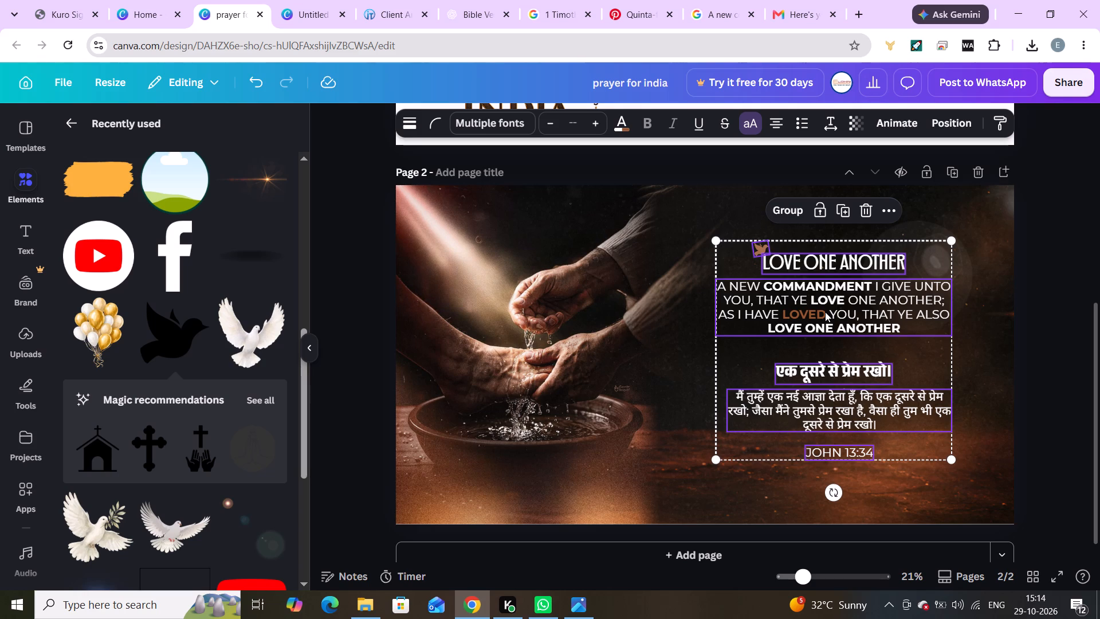
{"action": "key", "text": "Down"}
{"action": "key", "text": "Down"}
{"action": "key", "text": "Down"}
{"action": "key", "text": "Down"}
{"action": "key", "text": "Down"}
{"action": "key", "text": "Down"}
{"action": "key", "text": "Down"}
{"action": "key", "text": "Down"}
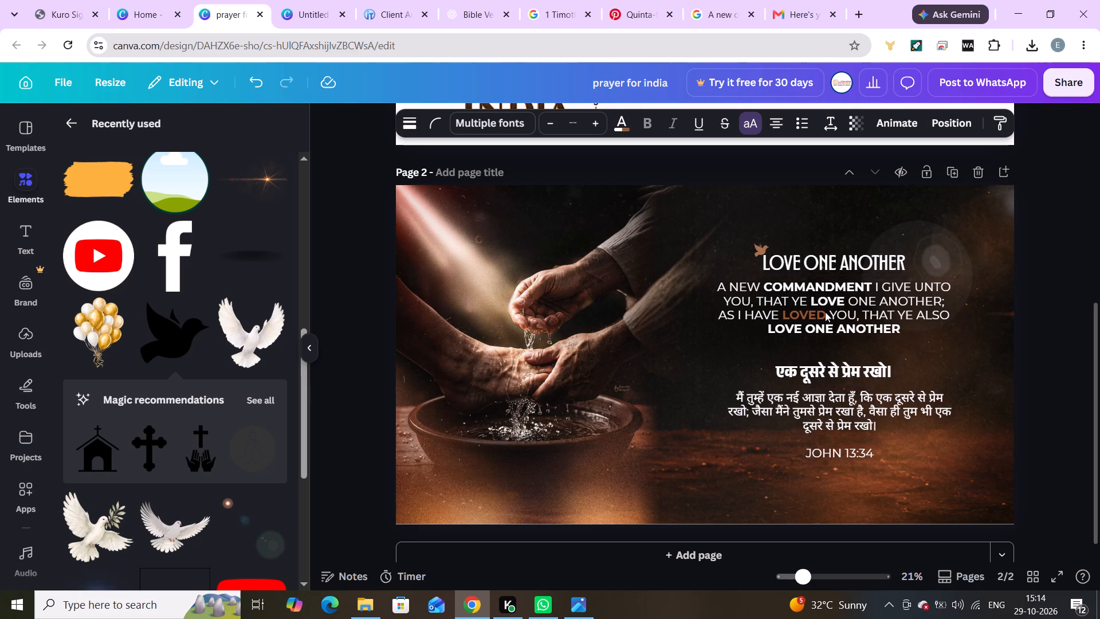
{"action": "key", "text": "Up"}
{"action": "key", "text": "Down"}
{"action": "key", "text": "Down"}
{"action": "key", "text": "Down"}
{"action": "key", "text": "Down"}
{"action": "key", "text": "Down"}
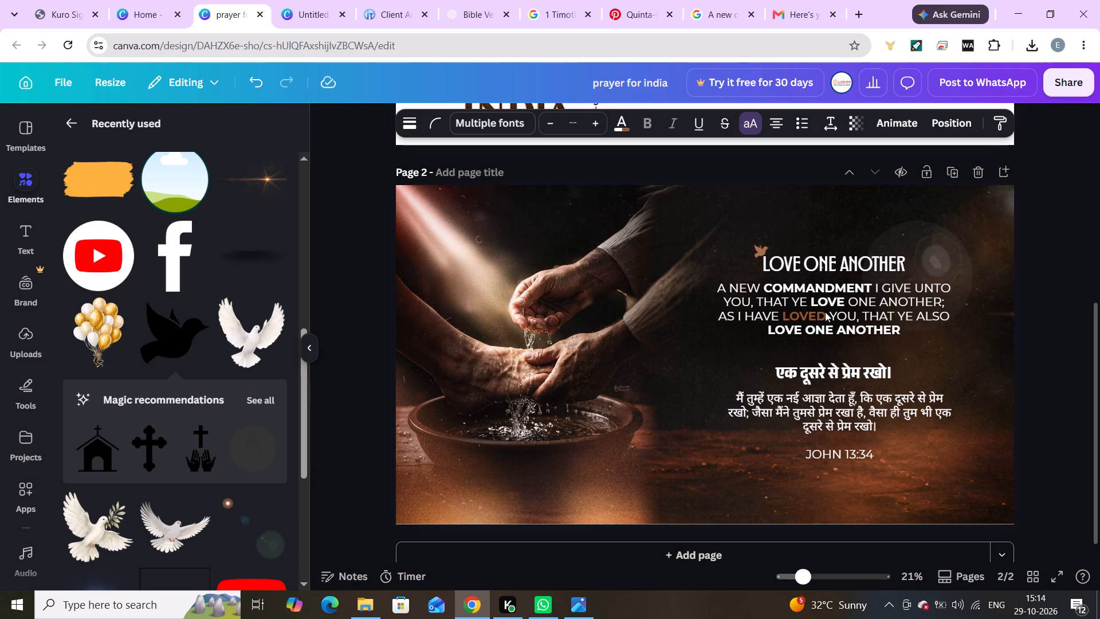
{"action": "key", "text": "Up"}
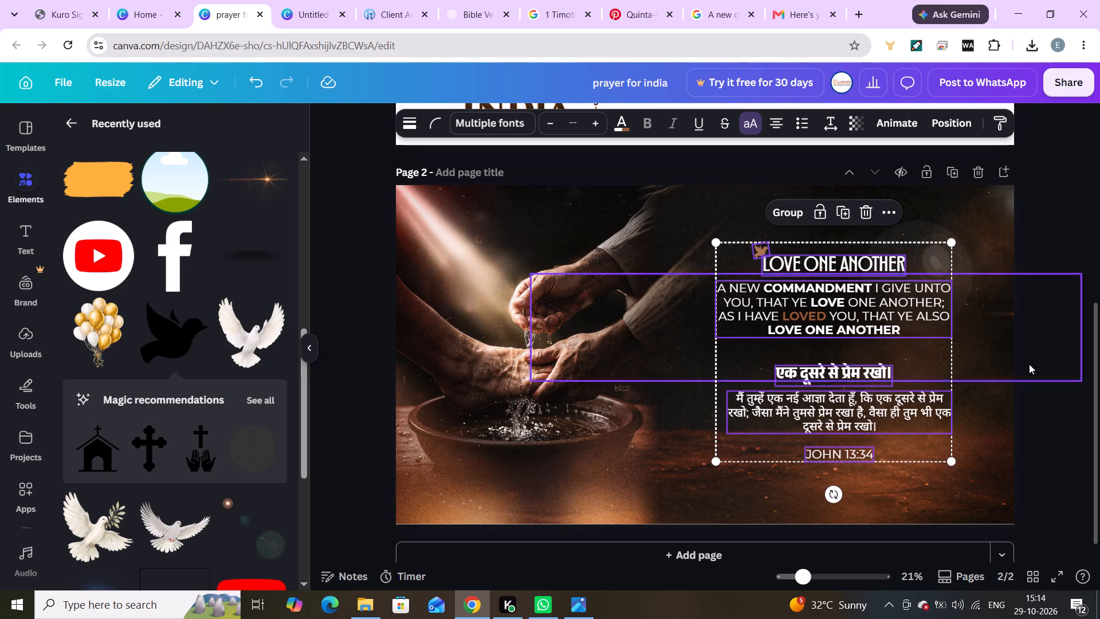
{"action": "left_click", "coordinate": [1066, 366]}
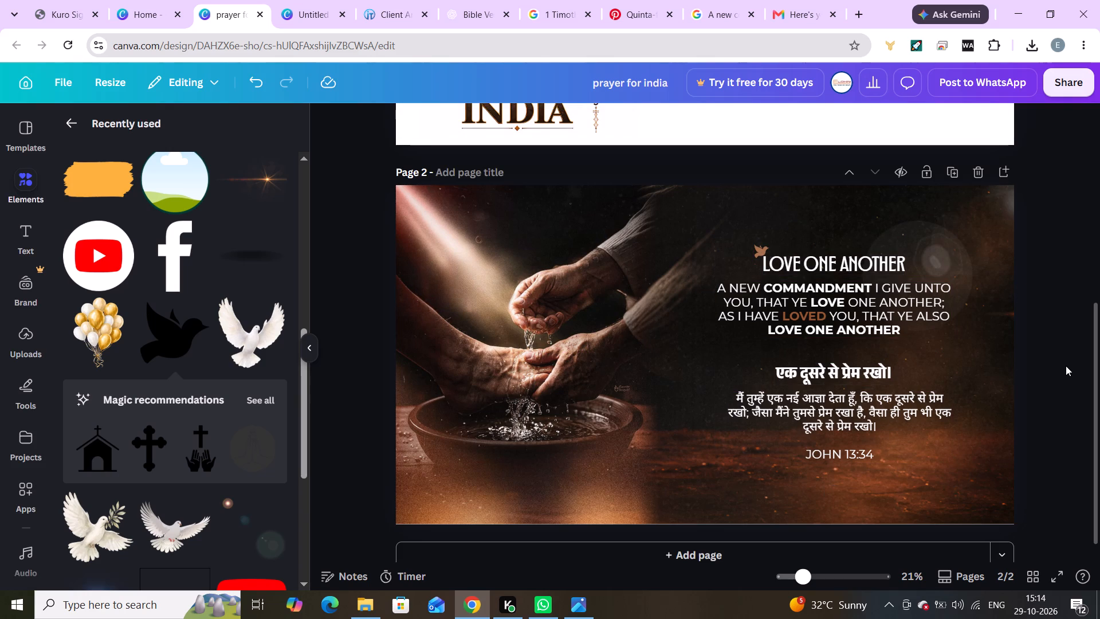
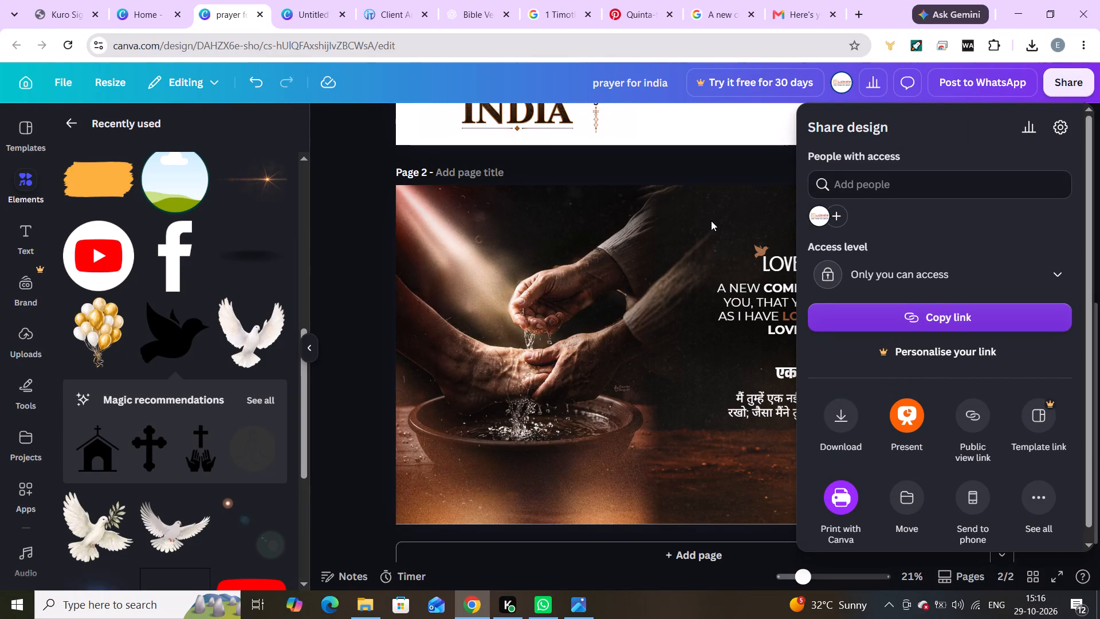
Open the download options for the prayer for india design.
{"action": "left_click", "coordinate": [823, 441]}
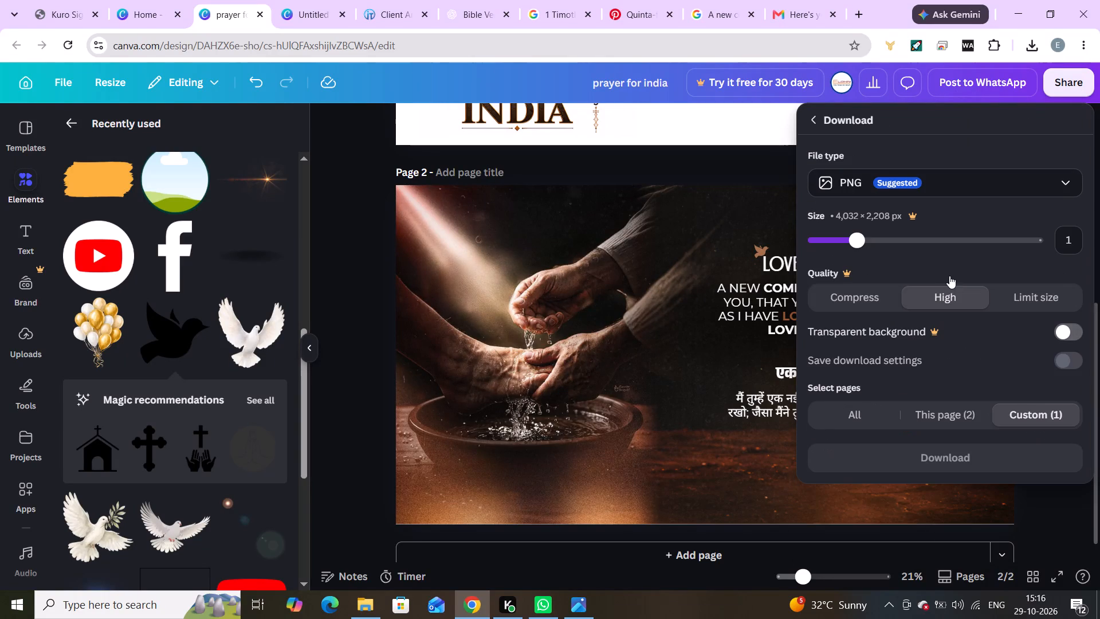
Restrict the banner download to the current page, page 2, and open the file type choices.
{"action": "left_click", "coordinate": [958, 419]}
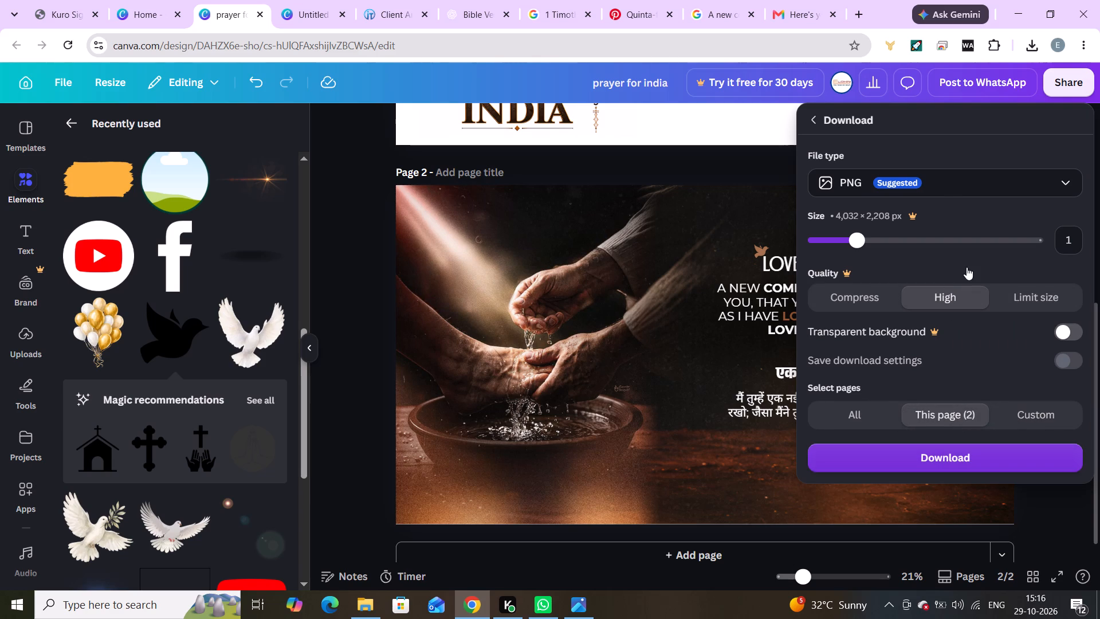
{"action": "left_click", "coordinate": [949, 176]}
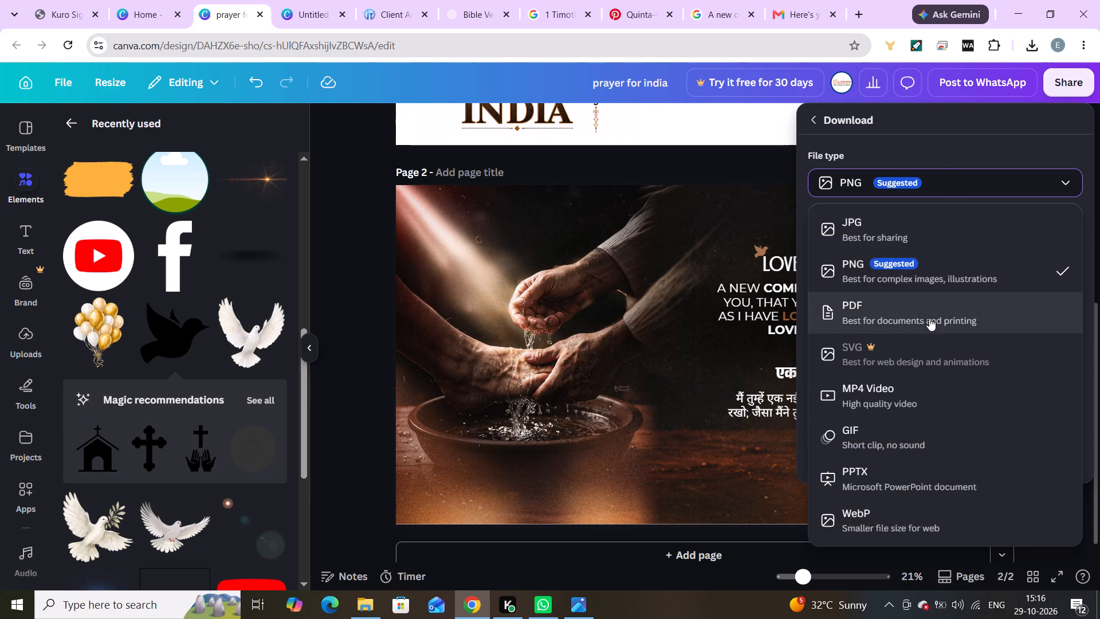
Start downloading page 2 as a PDF with the Digital preset, and cancel the download in progress.
{"action": "left_click", "coordinate": [929, 318]}
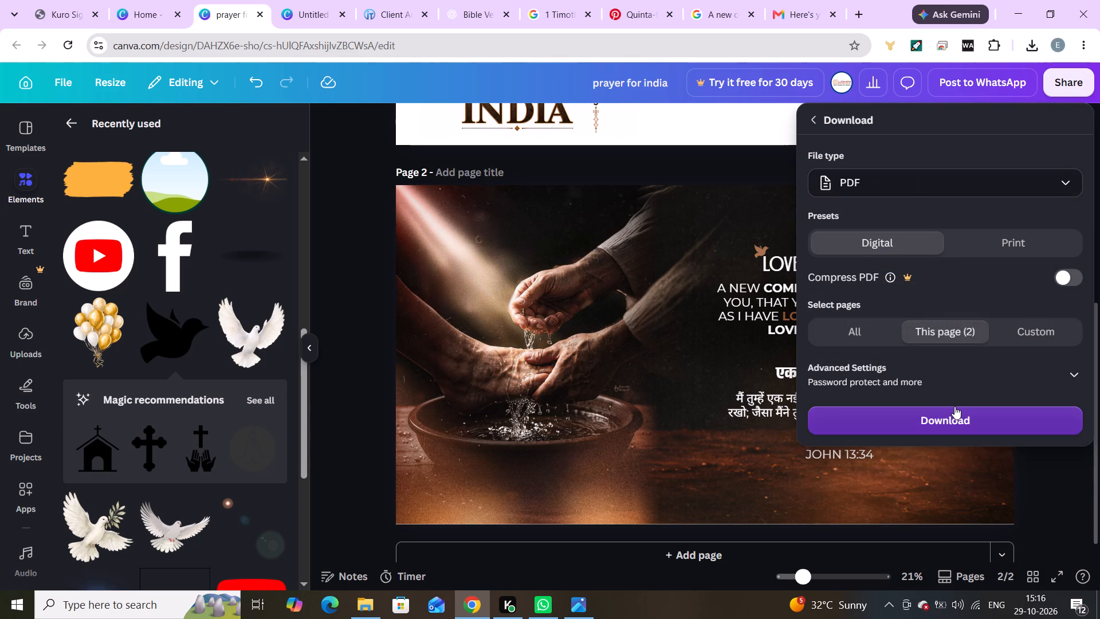
{"action": "left_click", "coordinate": [984, 427]}
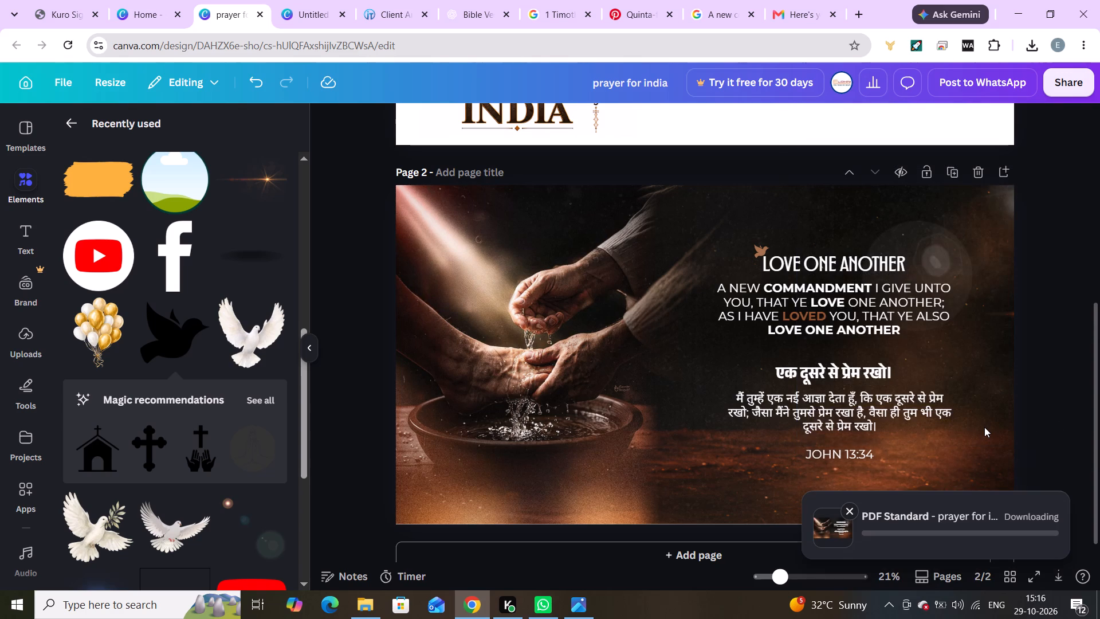
{"action": "left_click", "coordinate": [846, 508]}
{"action": "left_click", "coordinate": [1073, 96]}
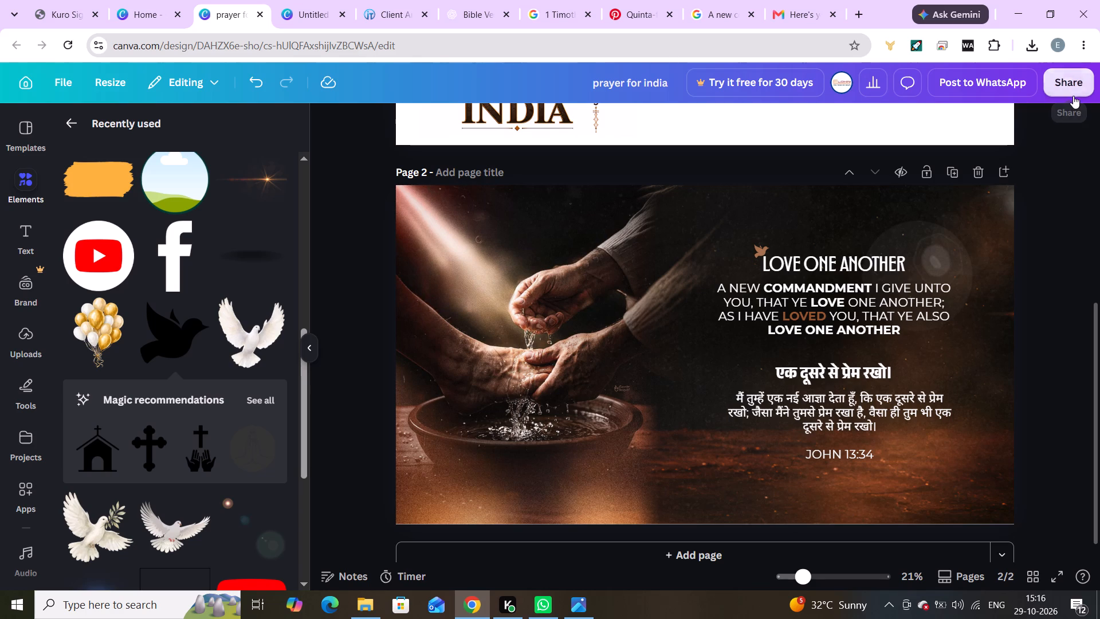